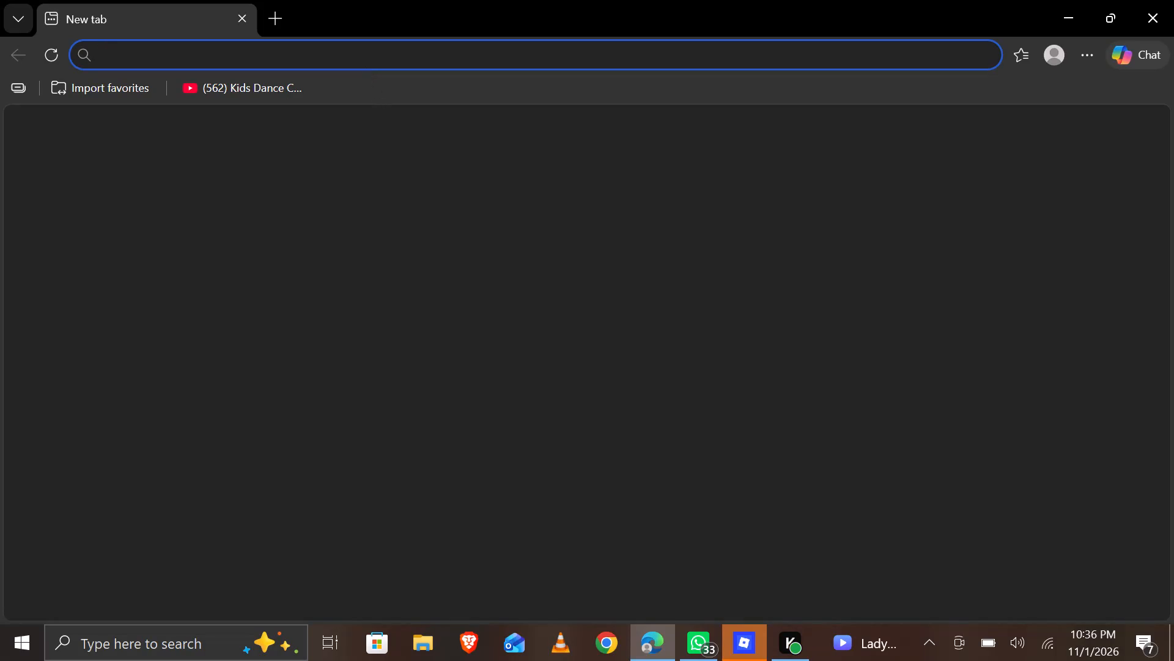
Search the web for "excel online" and open the Excel for the web site from the results.
click(349, 56)
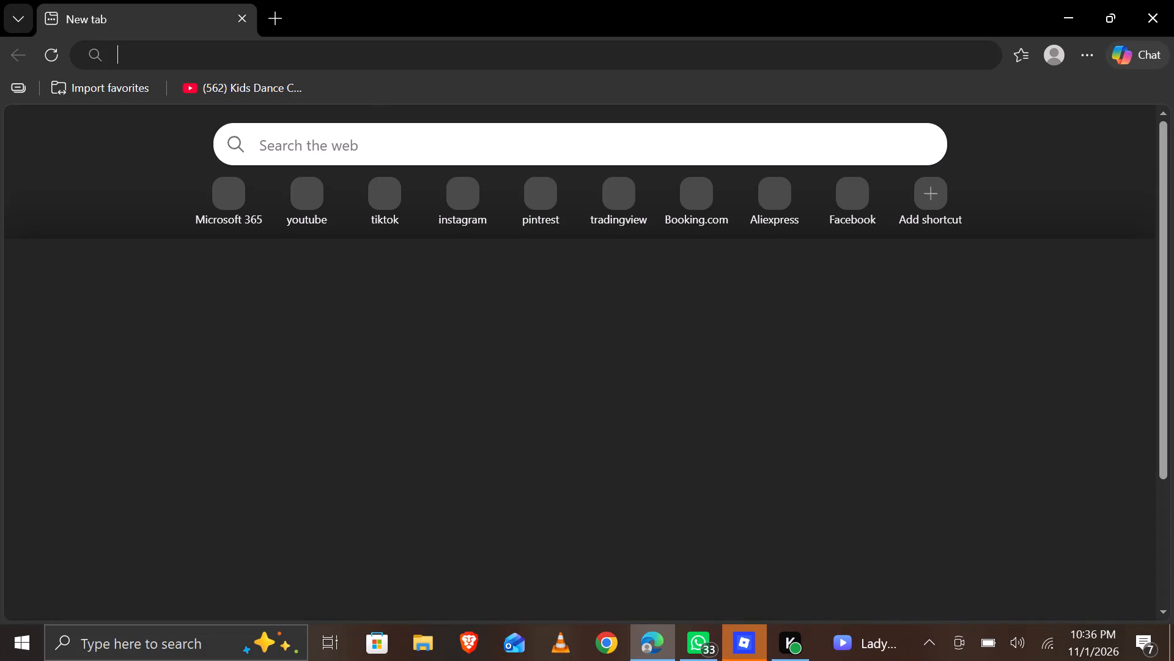
text(excel)
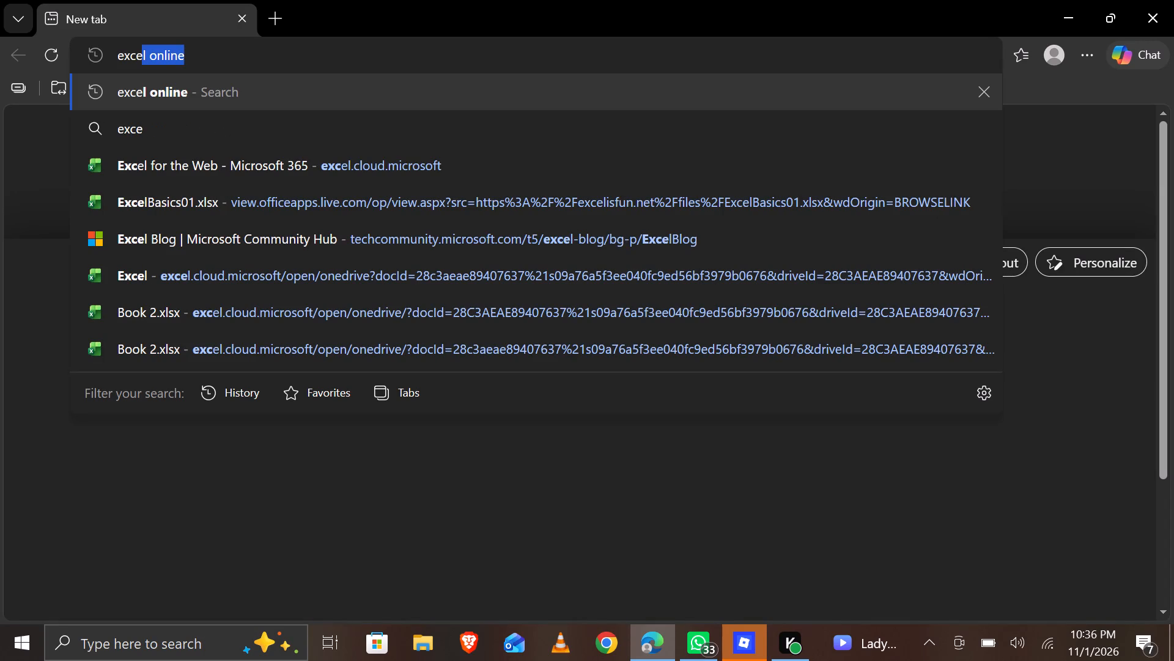
click(334, 94)
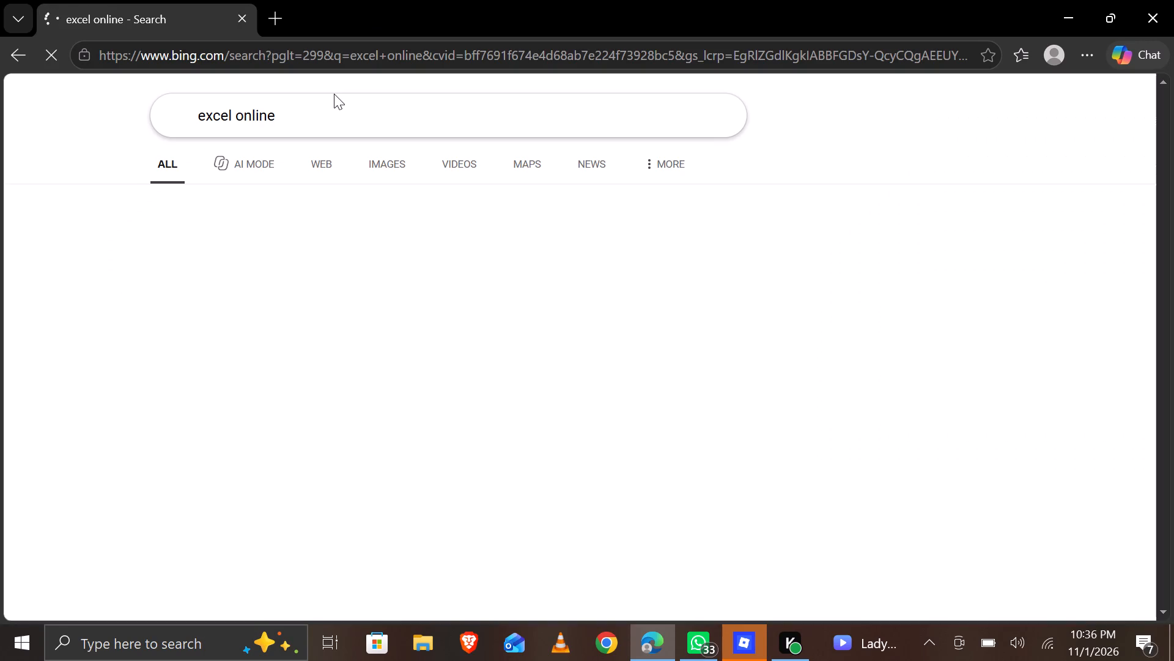
click(289, 310)
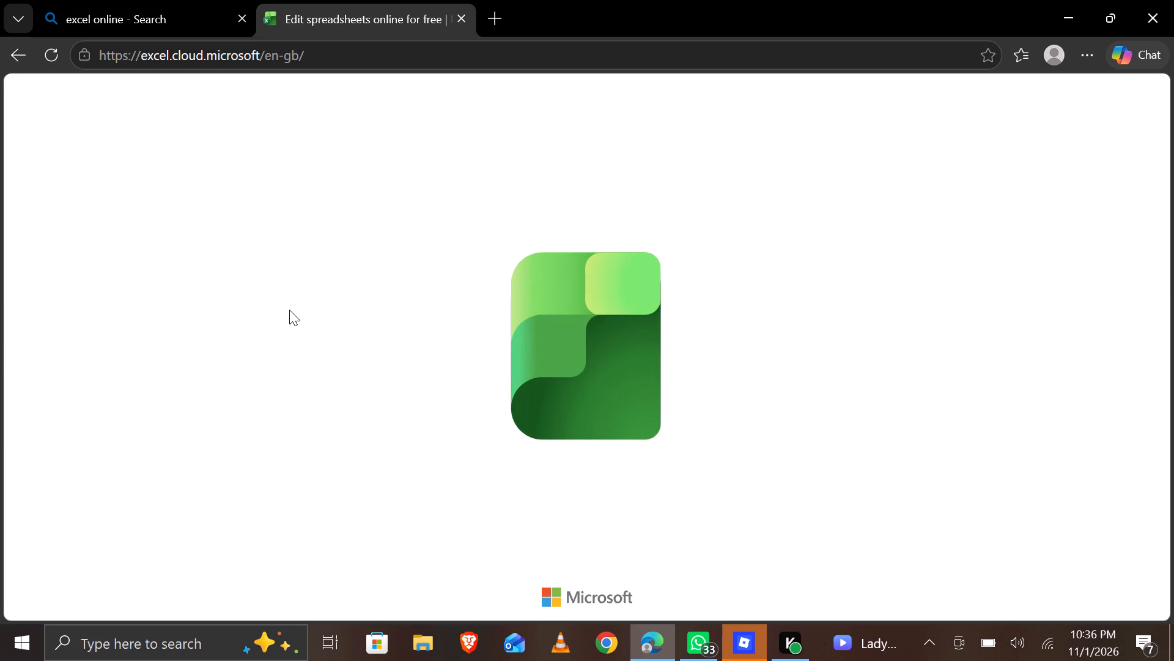
ctrl+scroll(1170, 70, up, 1)
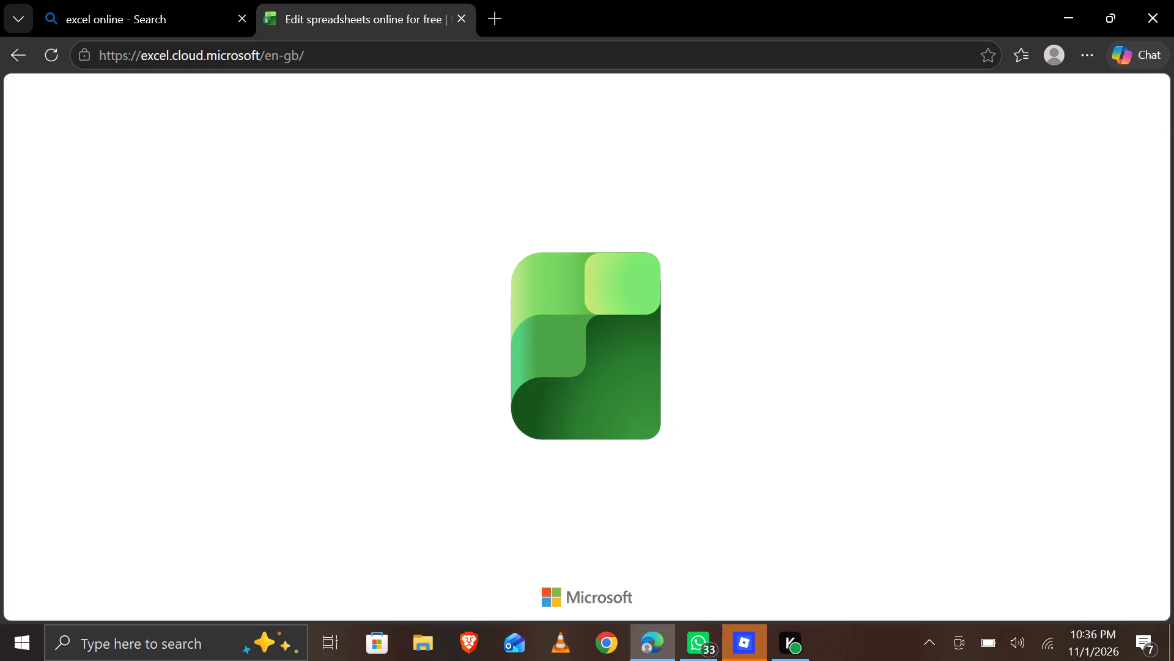
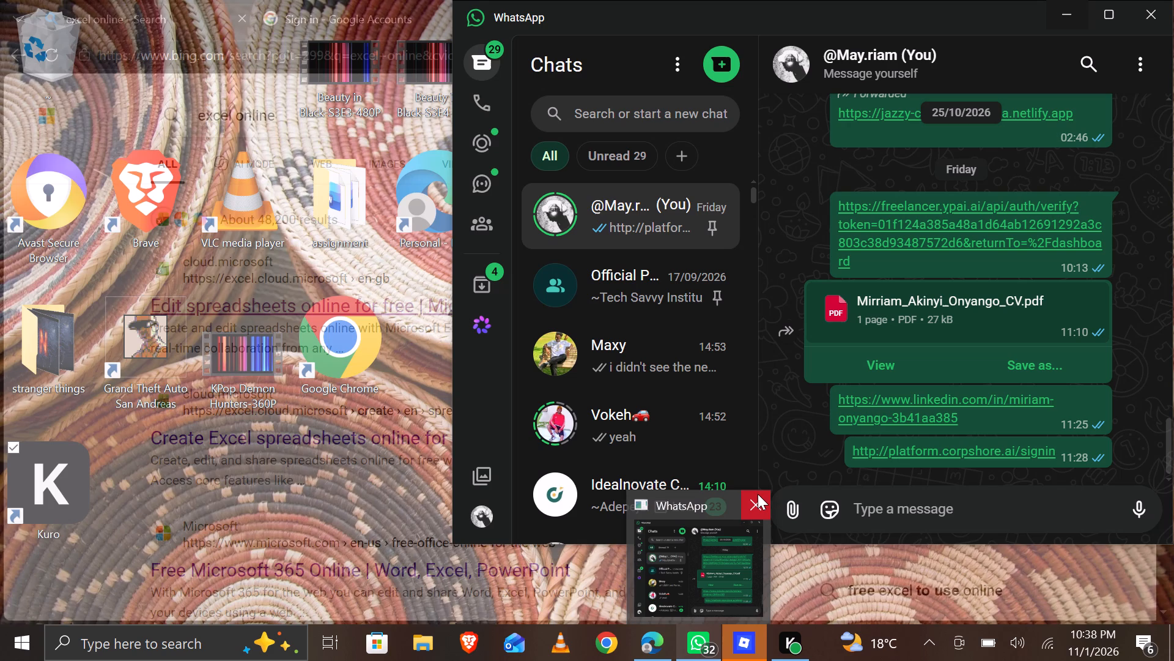
Close the WhatsApp window that is running in the background.
ctrl+click(753, 497)
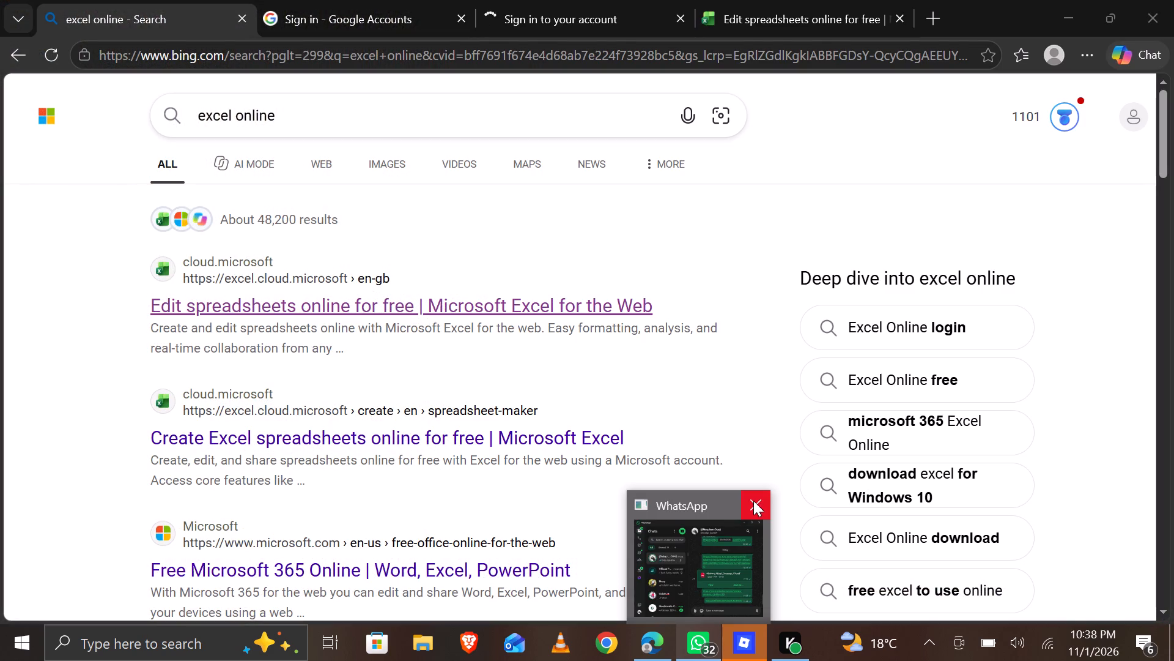
ctrl+click(759, 505)
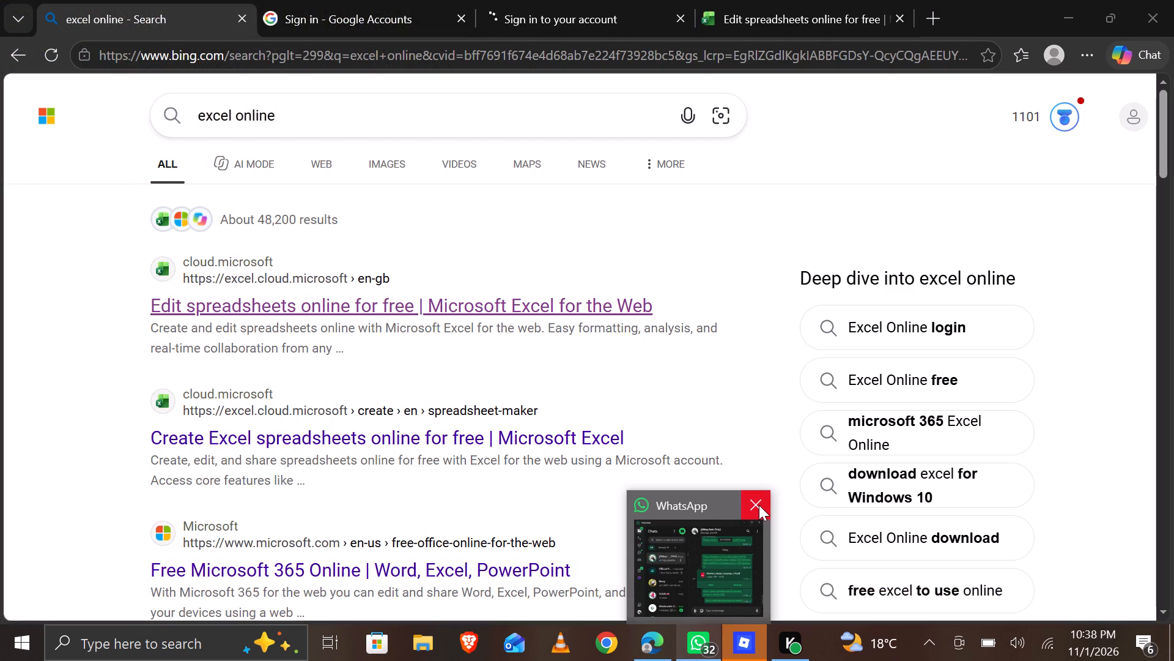
ctrl+click(759, 505)
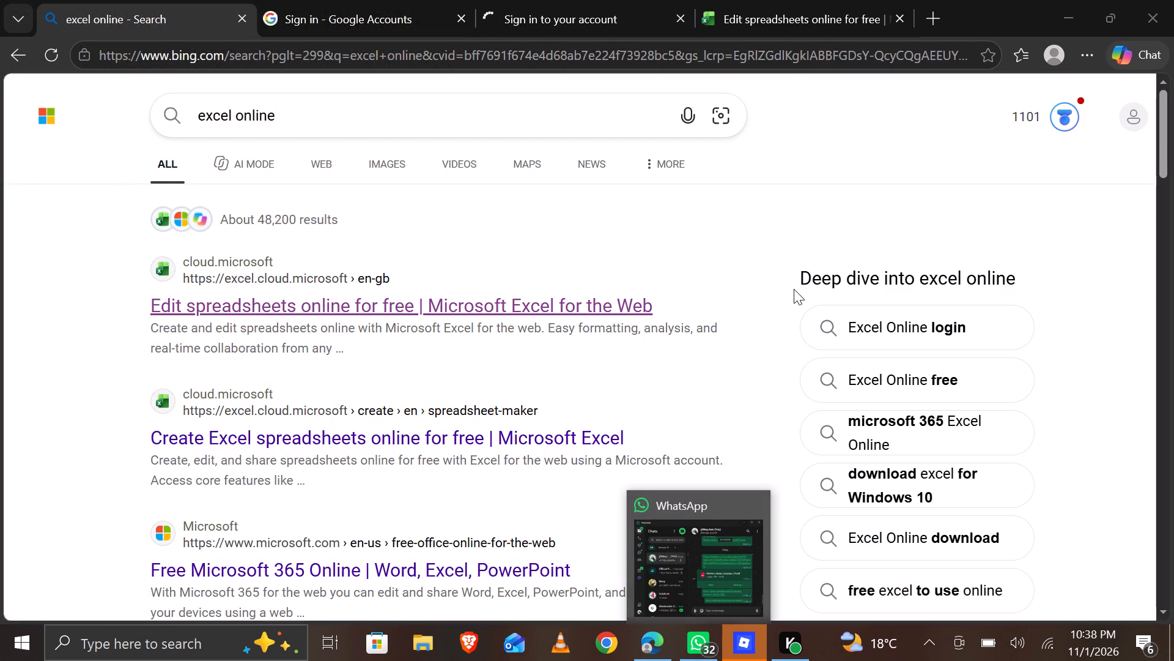
Switch to the browser page titled "Edit spreadsheets online for free".
ctrl+click(841, 12)
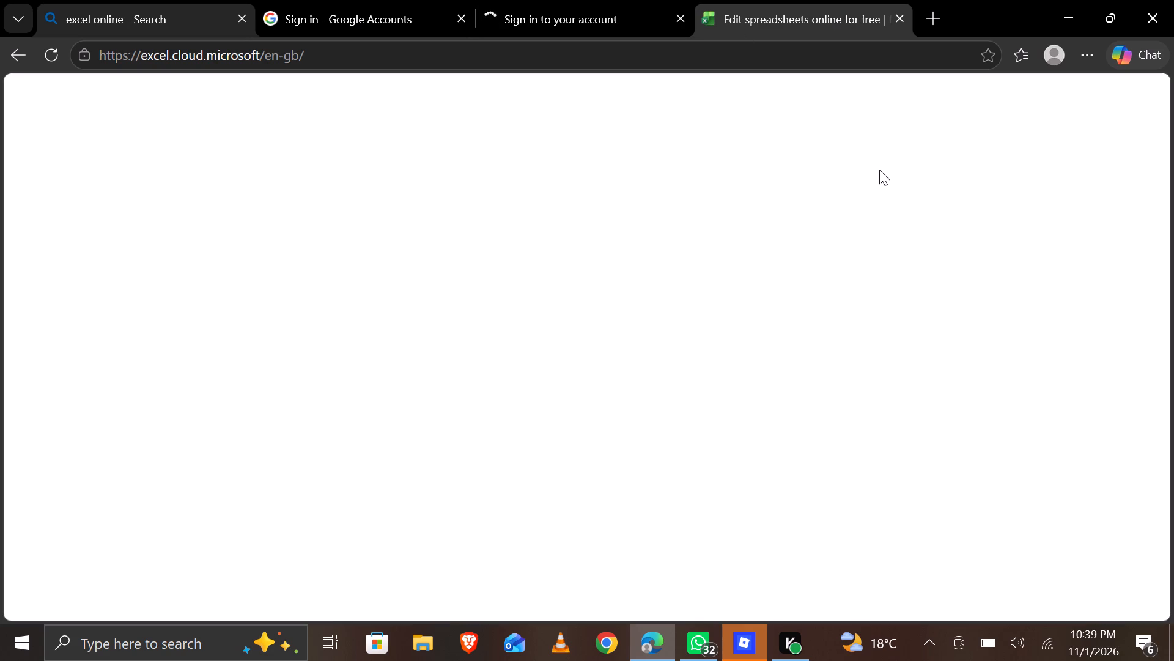
Return to the open "excel online" search results page.
ctrl+click(104, 23)
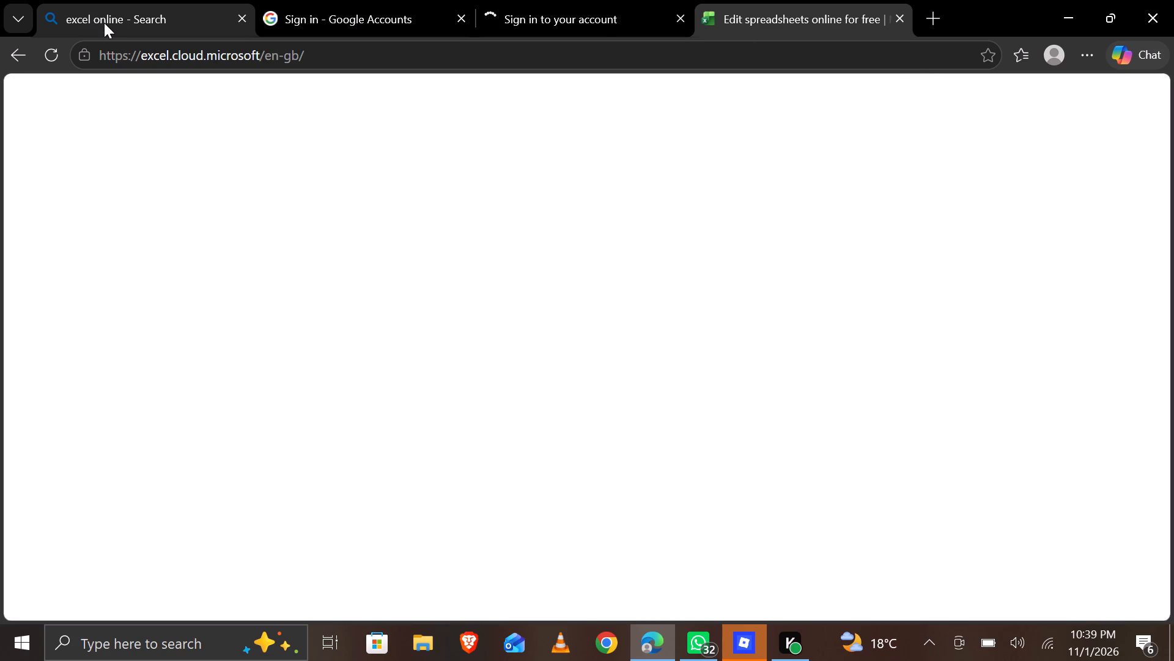
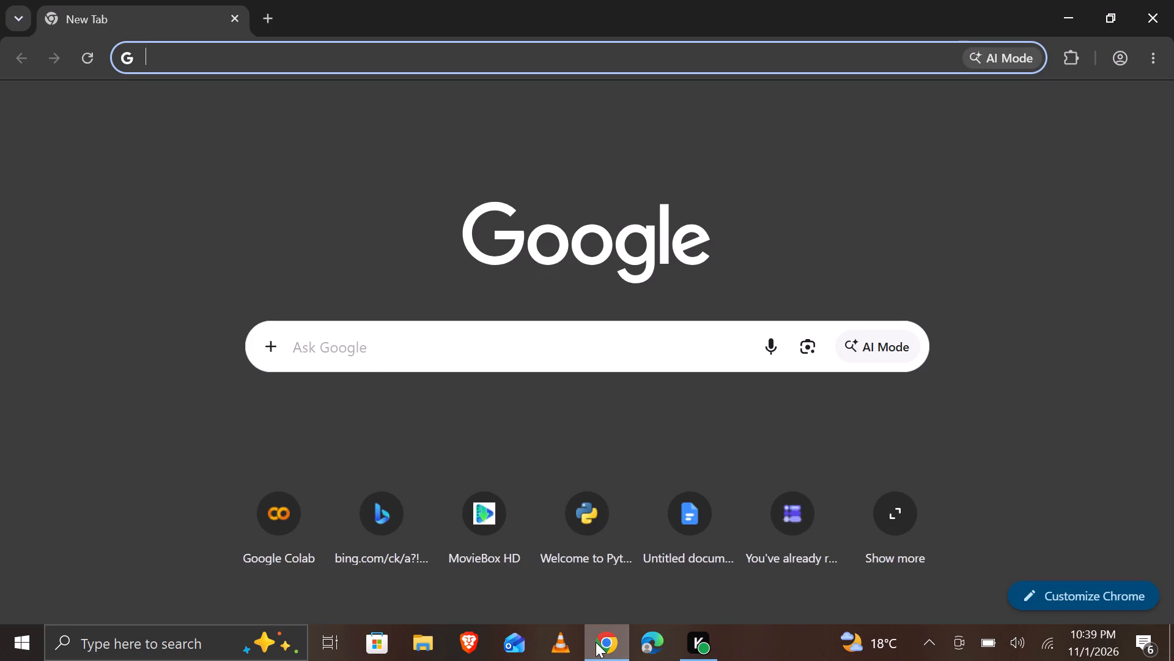
Search Google for "excel online".
ctrl+click(387, 338)
text(exce)
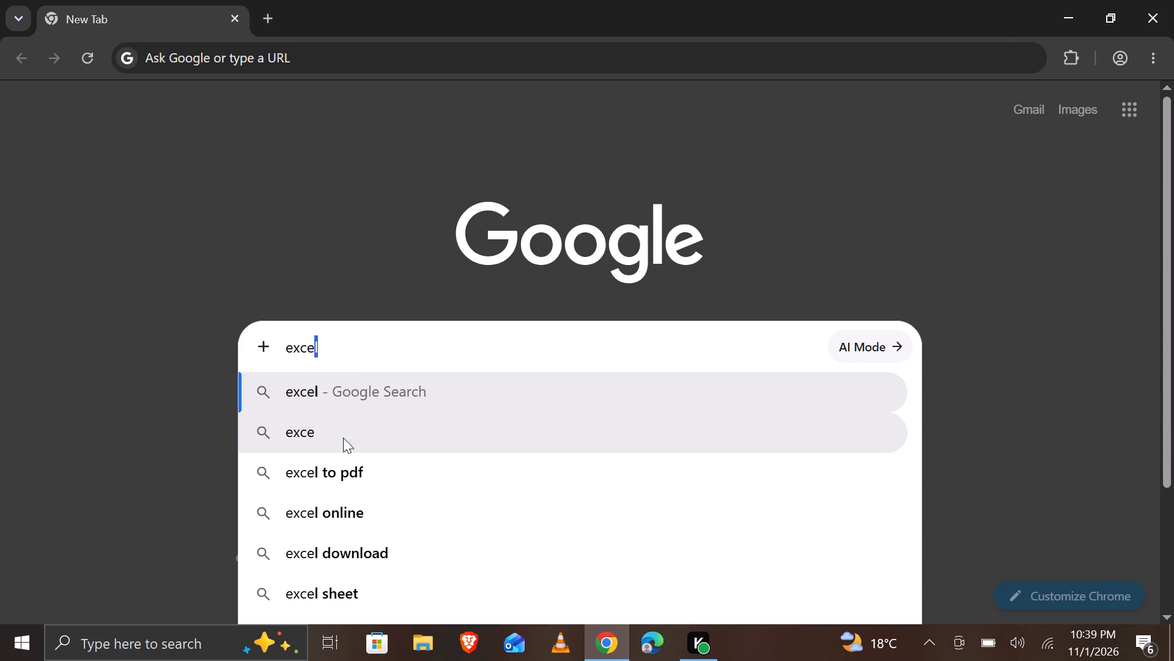
ctrl+click(363, 521)
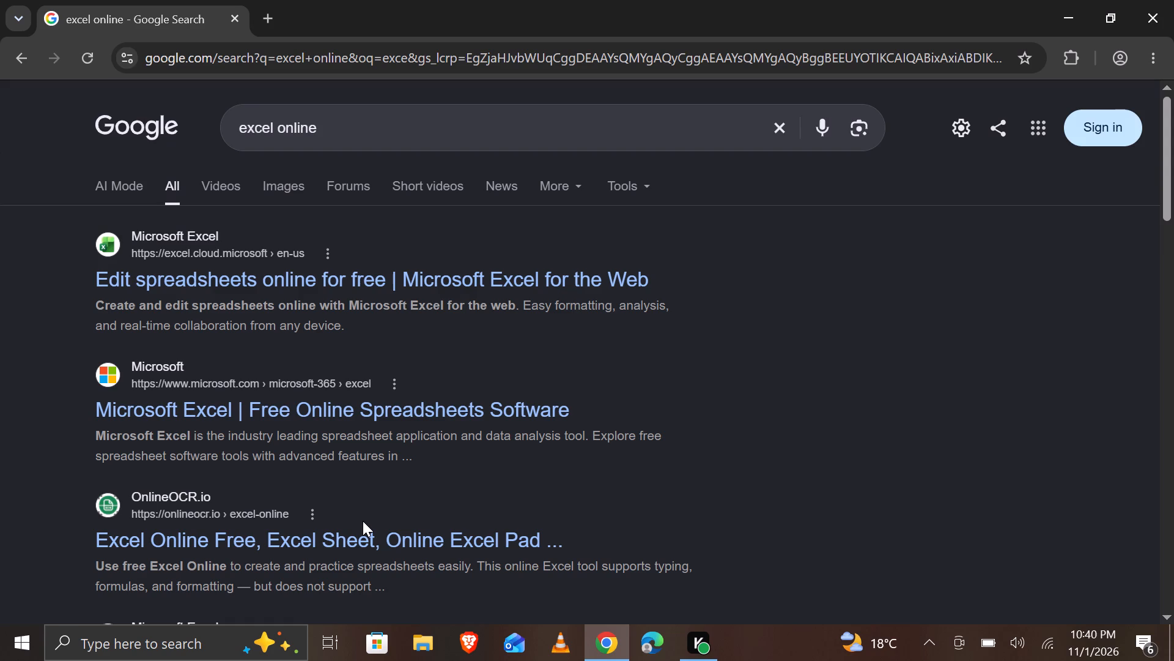
Open the Microsoft Excel for the Web page from the search results.
ctrl+click(161, 283)
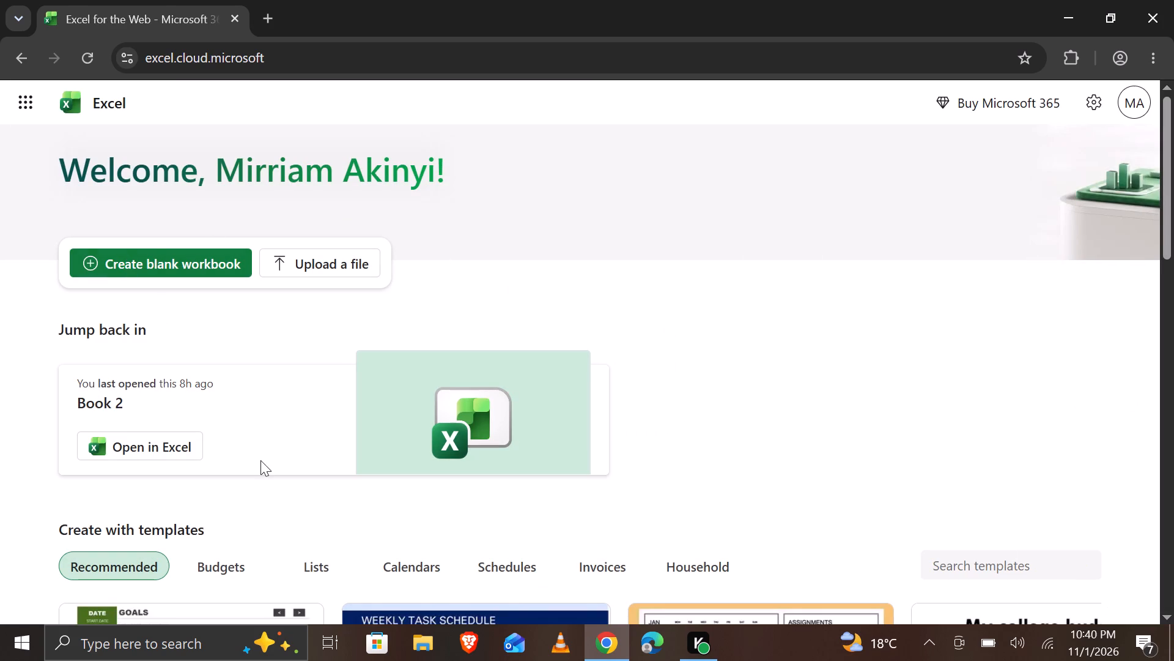
Browse the recommended templates on the Excel start page and open the "My college budget" template.
ctrl+scroll(279, 508, down, 5)
ctrl+scroll(279, 508, up, 3)
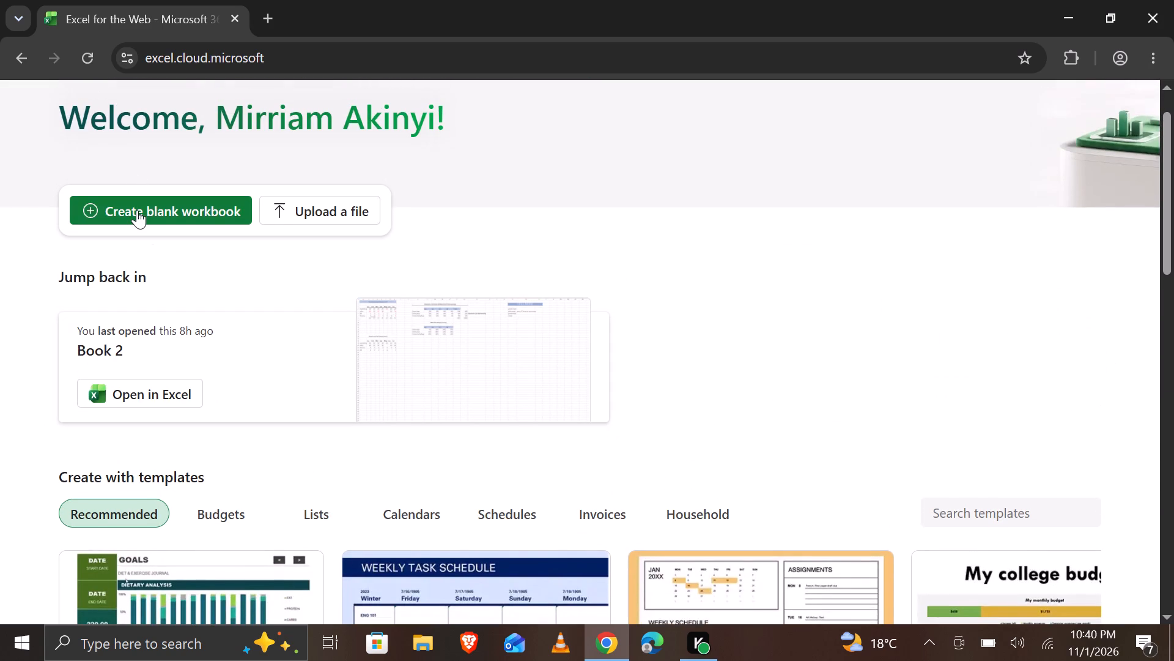
ctrl+scroll(391, 591, down, 2)
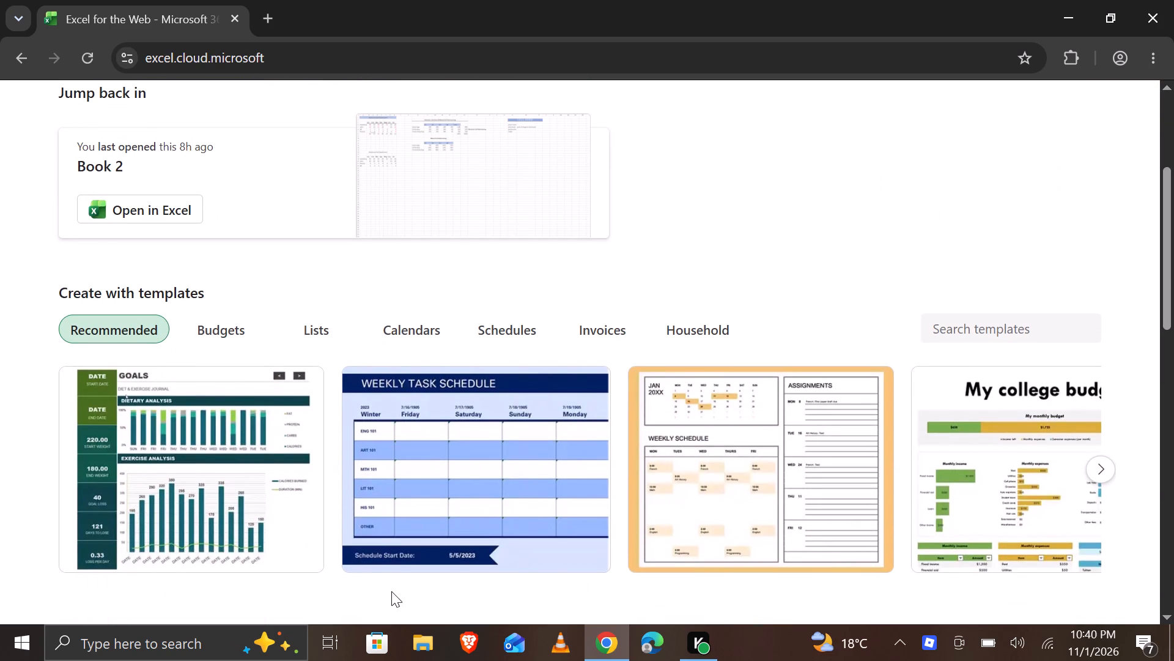
ctrl+scroll(391, 591, up, 1)
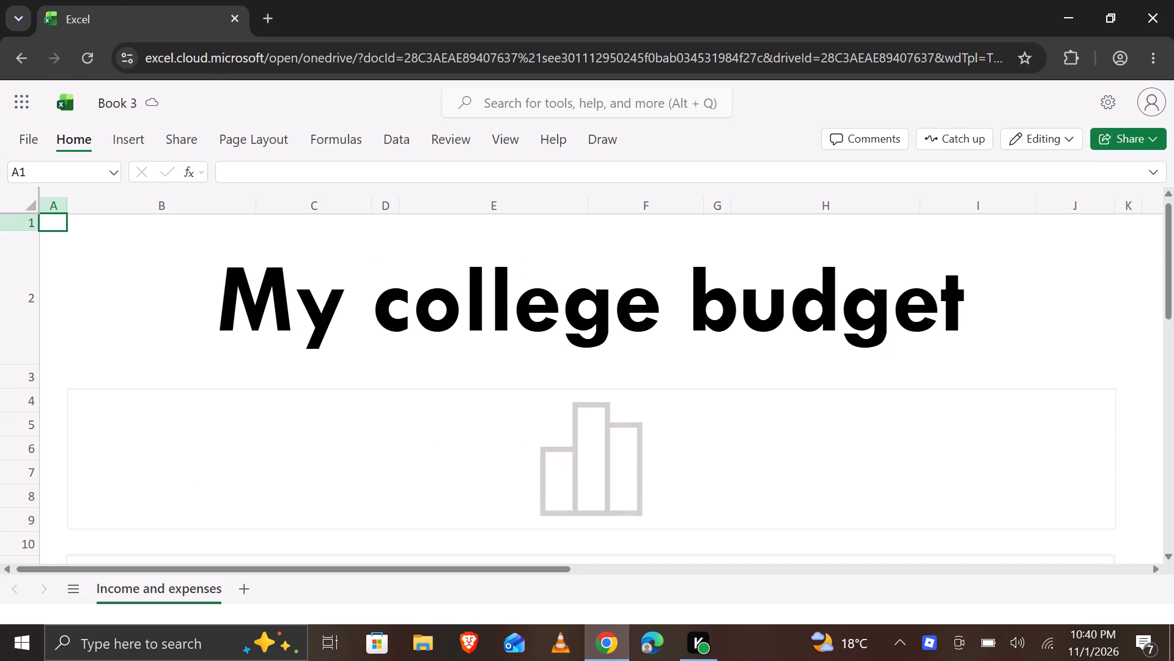
Look through the college budget worksheet, including its charts and its income, monthly expenses and semester expenses tables.
ctrl+scroll(270, 346, down, 7)
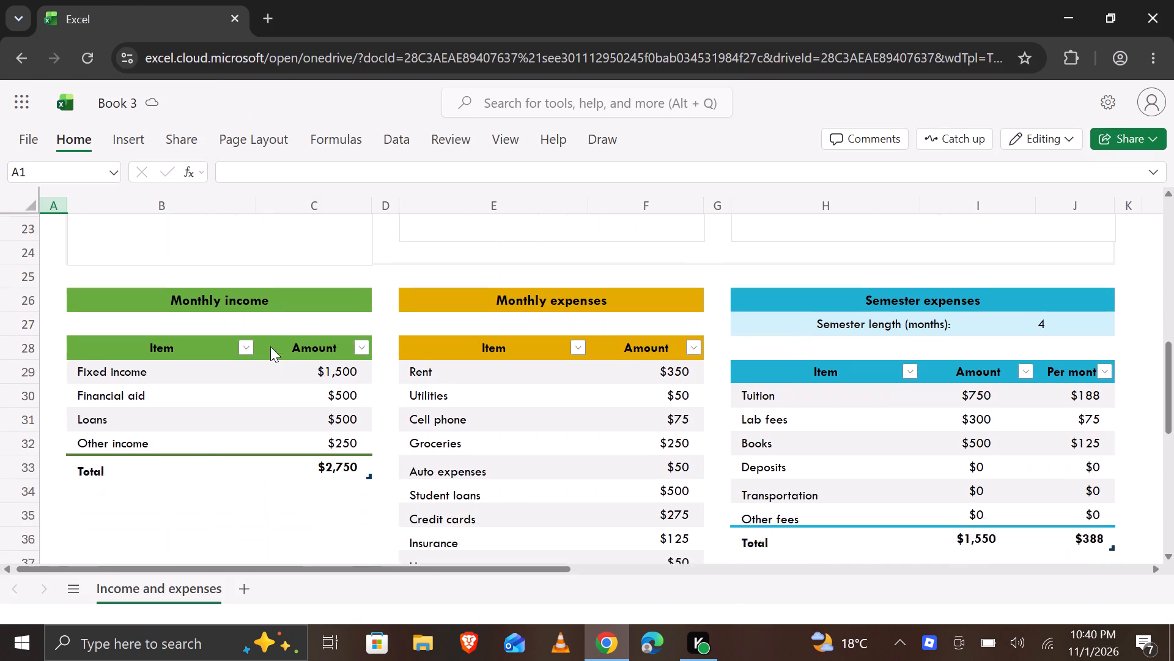
ctrl+scroll(270, 346, down, 3)
ctrl+scroll(270, 346, up, 1)
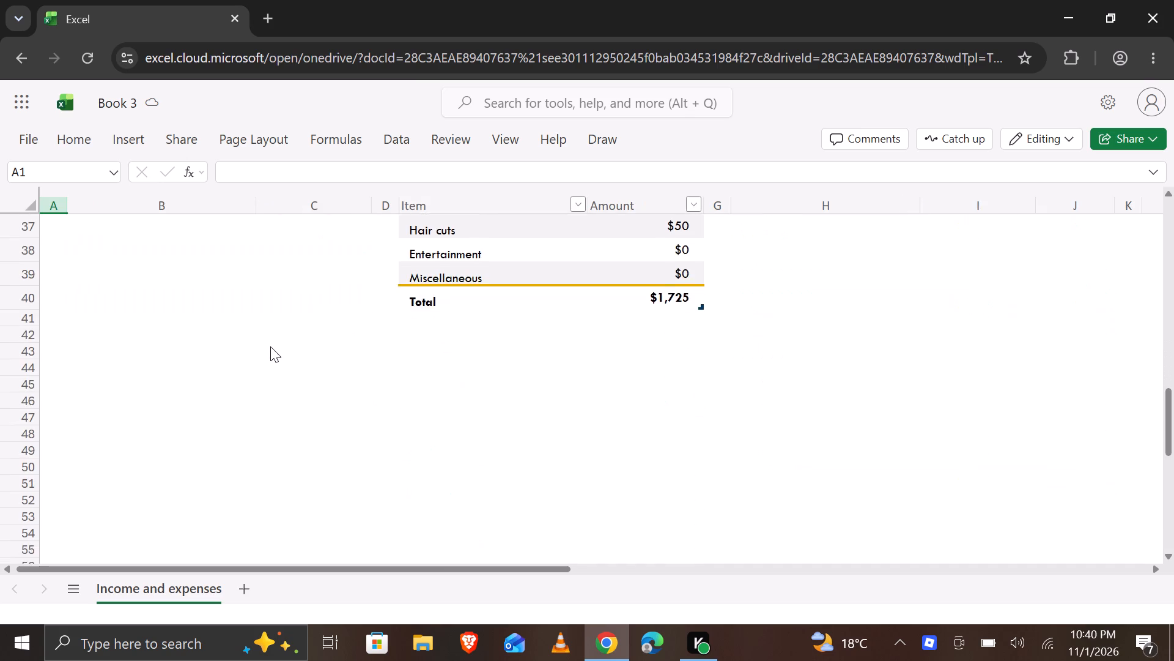
ctrl+scroll(270, 346, up, 5)
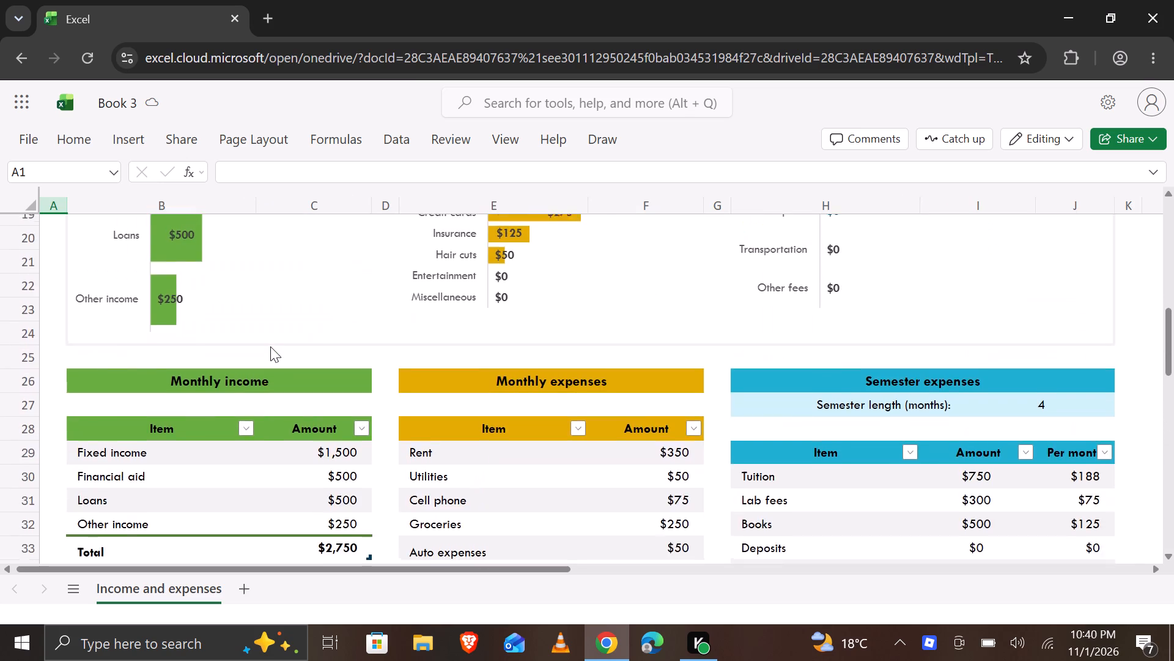
ctrl+scroll(270, 346, up, 7)
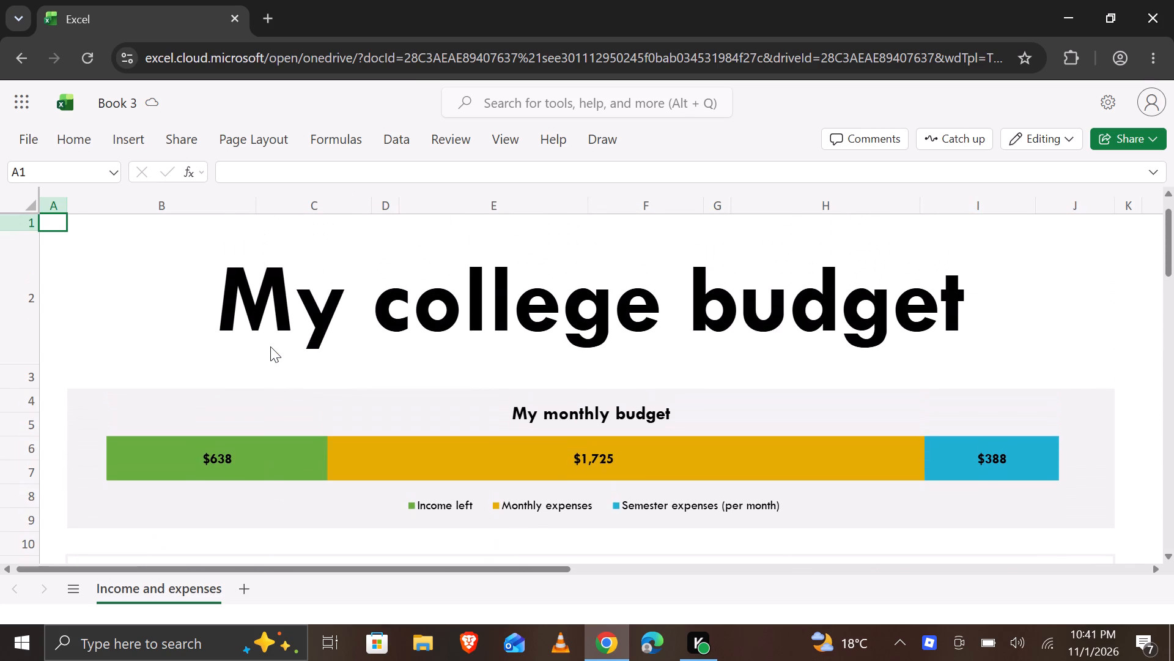
ctrl+scroll(270, 346, up, 2)
ctrl+scroll(270, 346, down, 3)
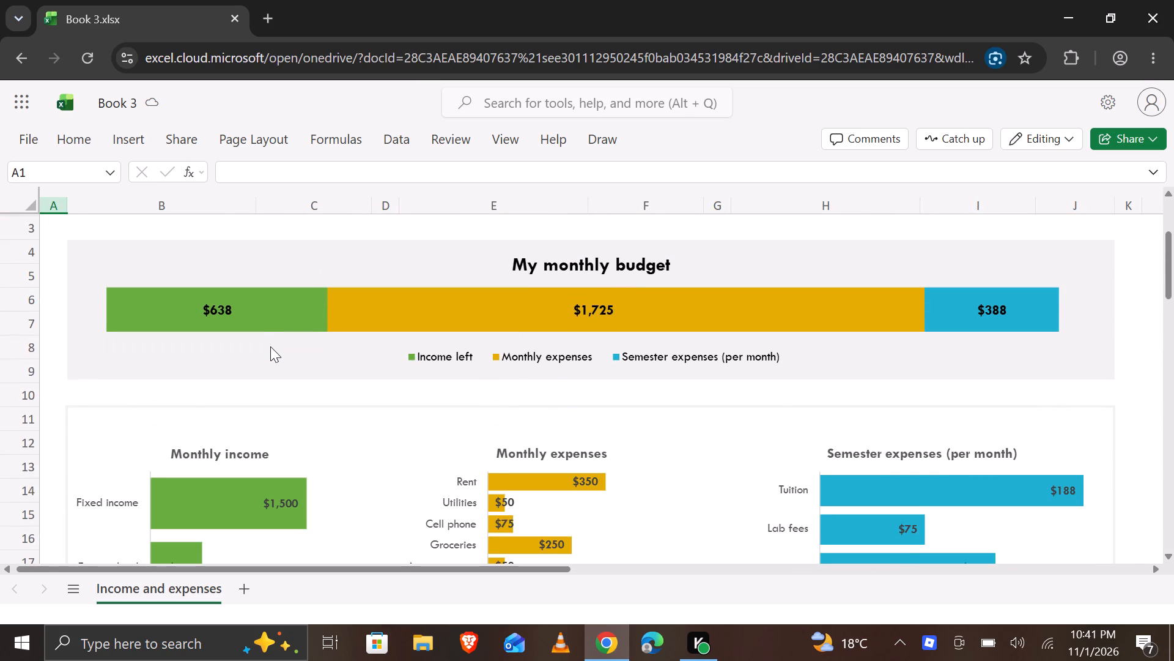
ctrl+scroll(270, 346, down, 1)
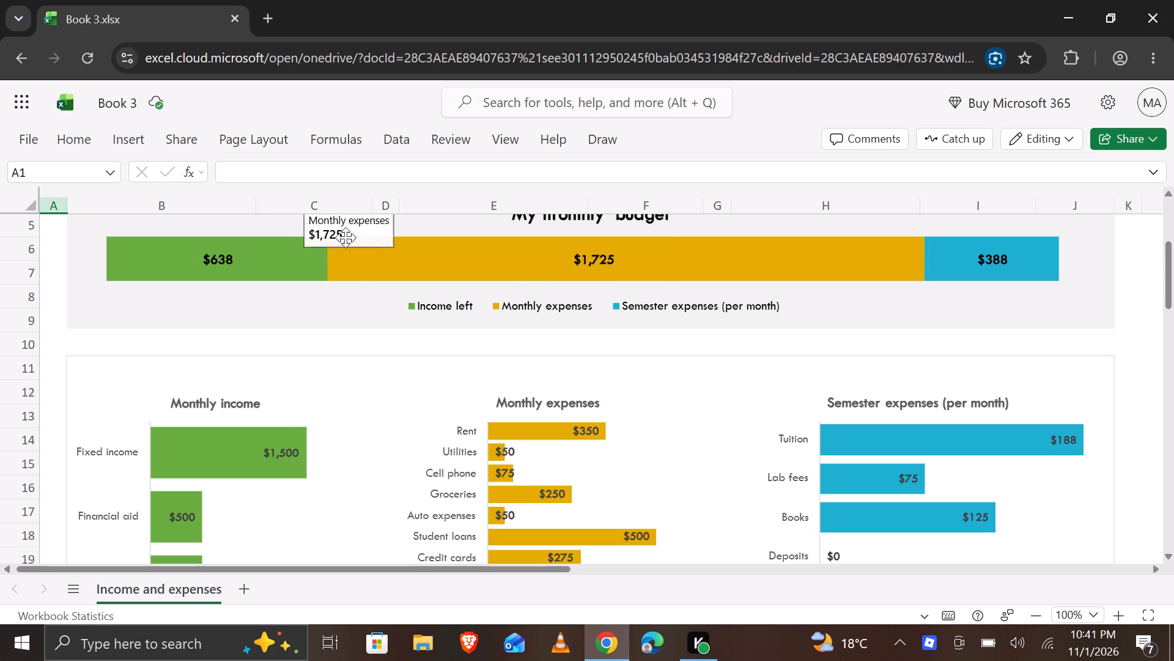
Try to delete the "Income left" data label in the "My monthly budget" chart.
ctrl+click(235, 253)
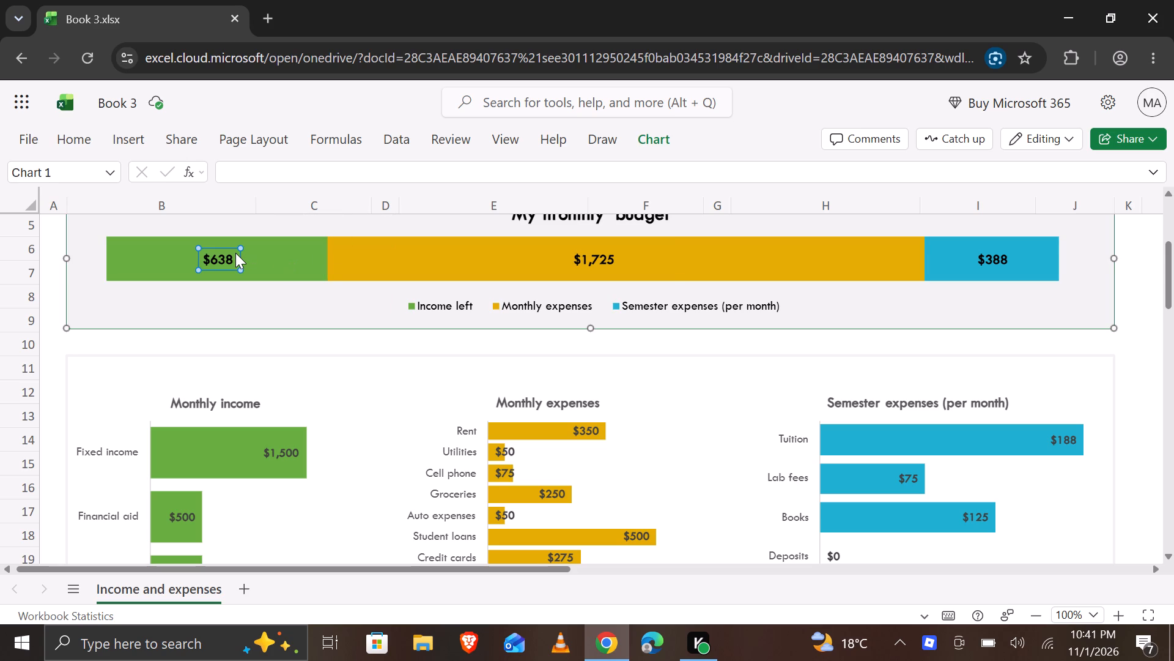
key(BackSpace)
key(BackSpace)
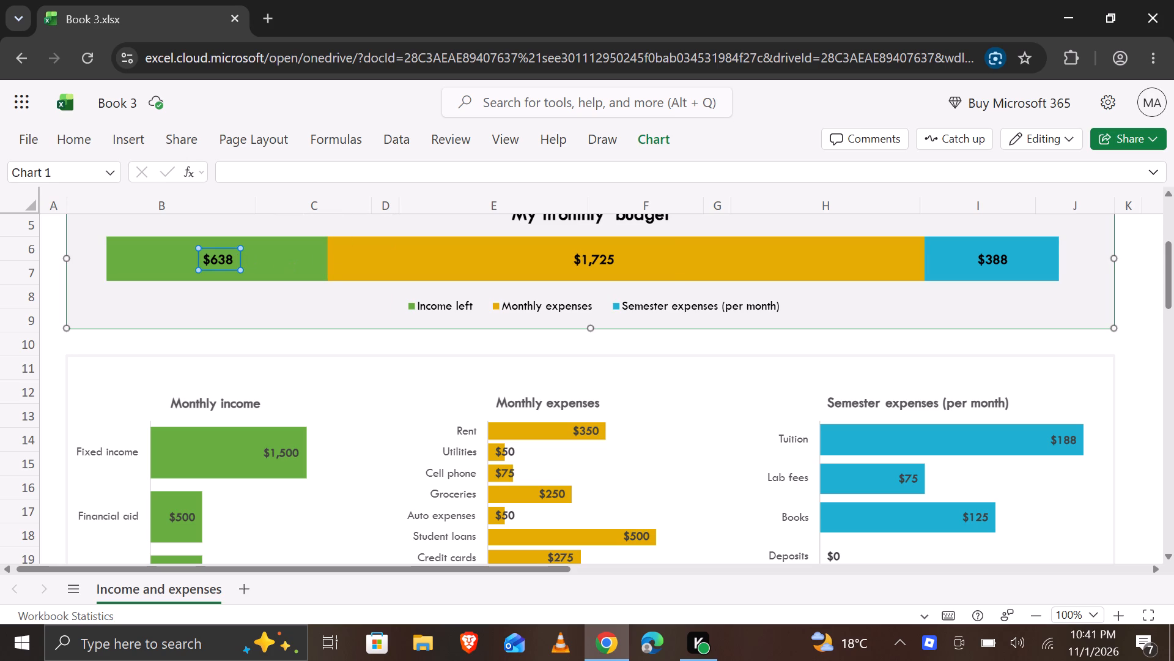
Examine the formatting options for the "Income left" data label, and close them after selecting the "Monthly expenses" chart.
ctrl+double_click(223, 255)
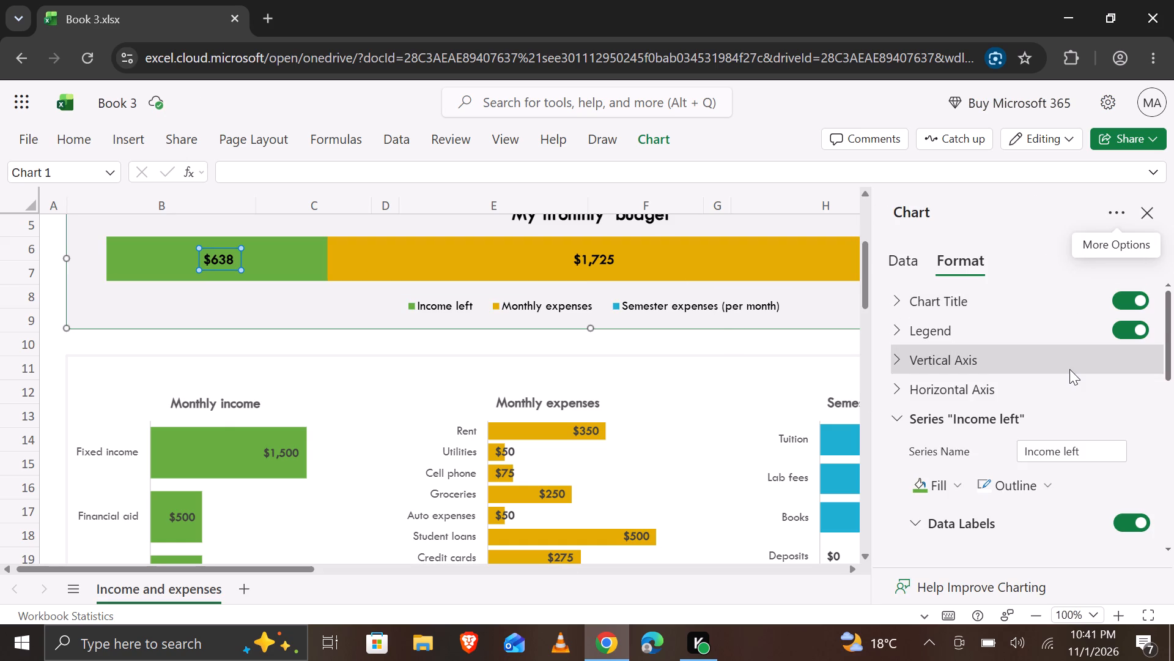
ctrl+scroll(1069, 369, down, 1)
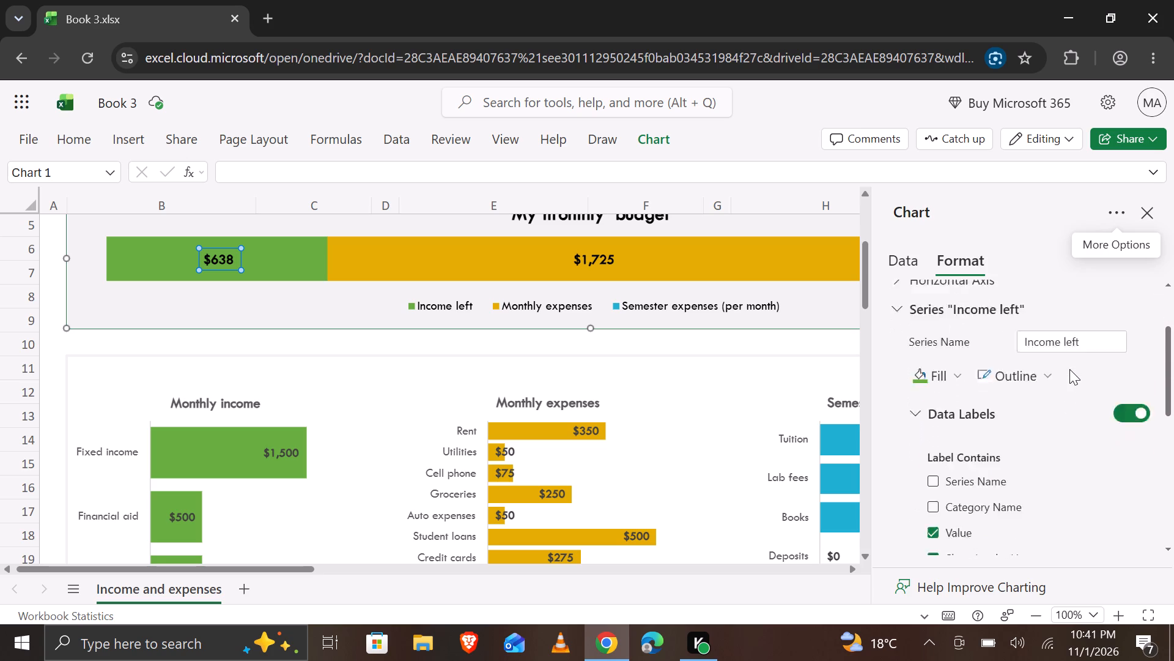
ctrl+scroll(1069, 369, down, 1)
ctrl+click(607, 413)
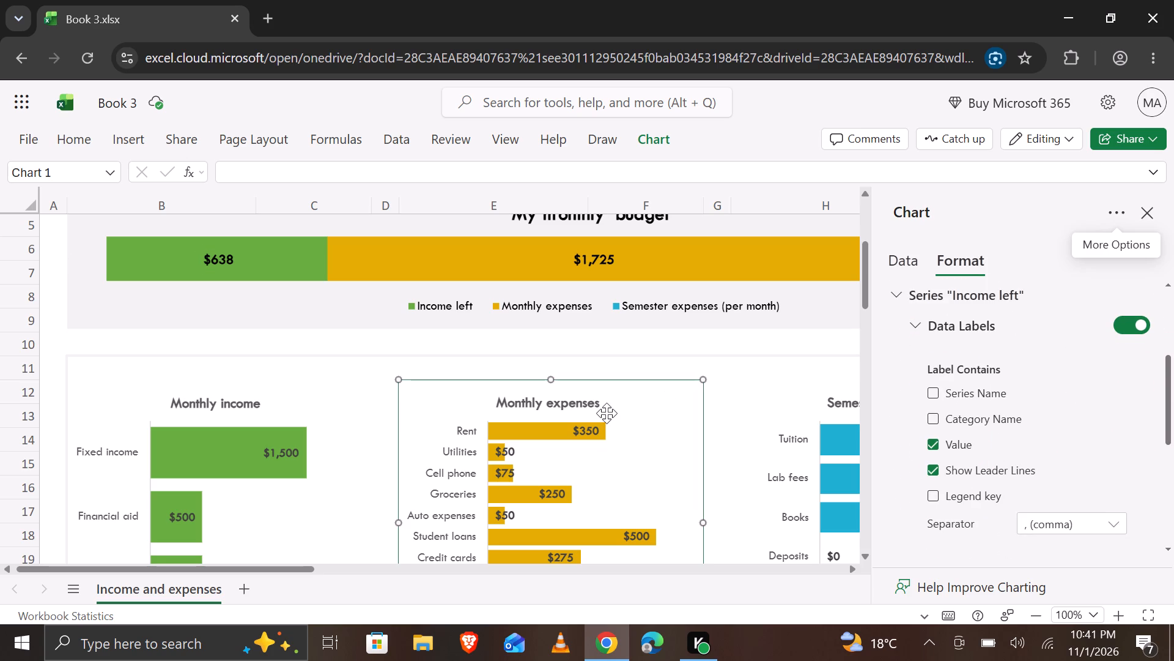
ctrl+click(1145, 203)
Review the budget worksheet's charts and tables again, down to the expense totals and back to the title.
ctrl+scroll(705, 450, down, 1)
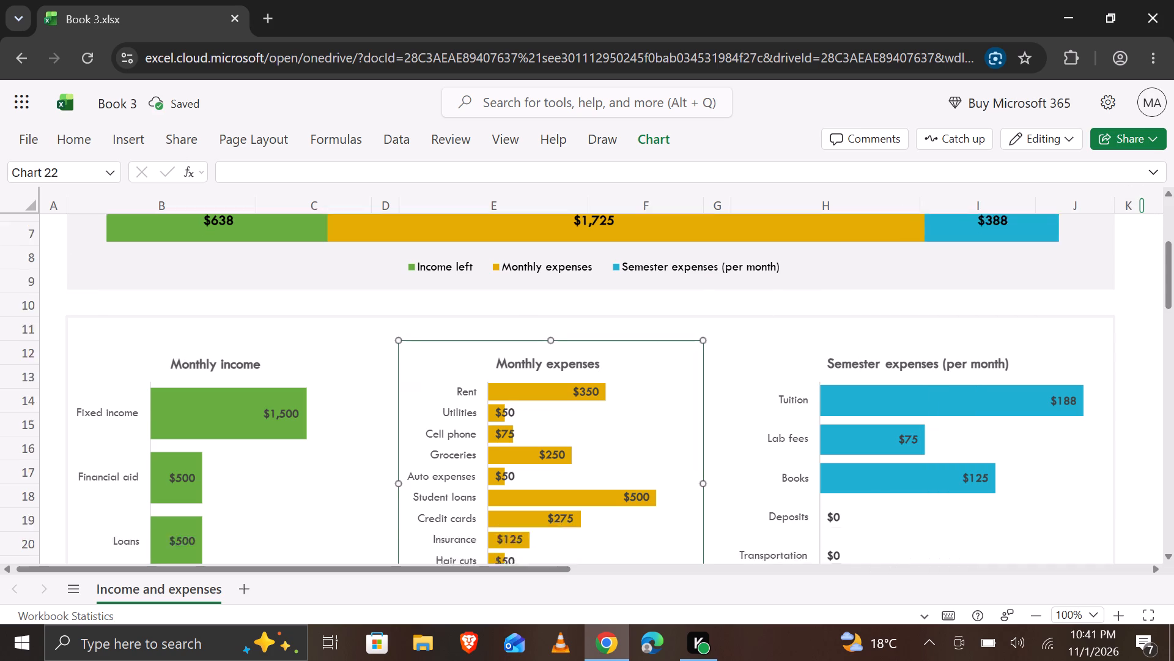
ctrl+scroll(705, 450, down, 4)
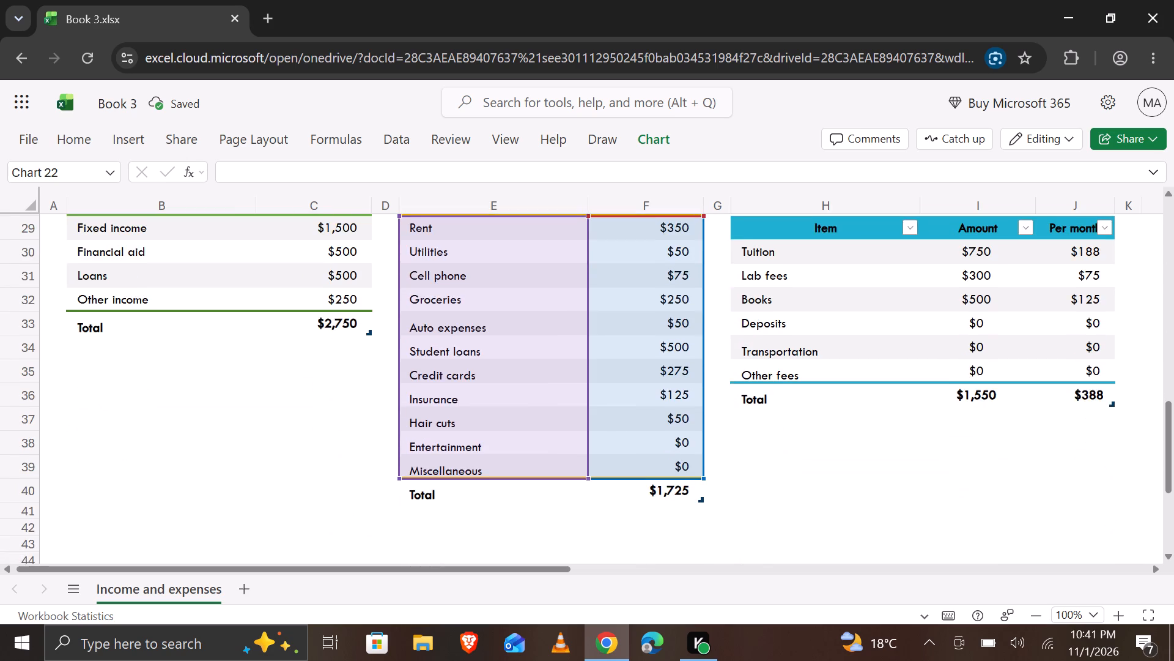
ctrl+scroll(705, 450, up, 4)
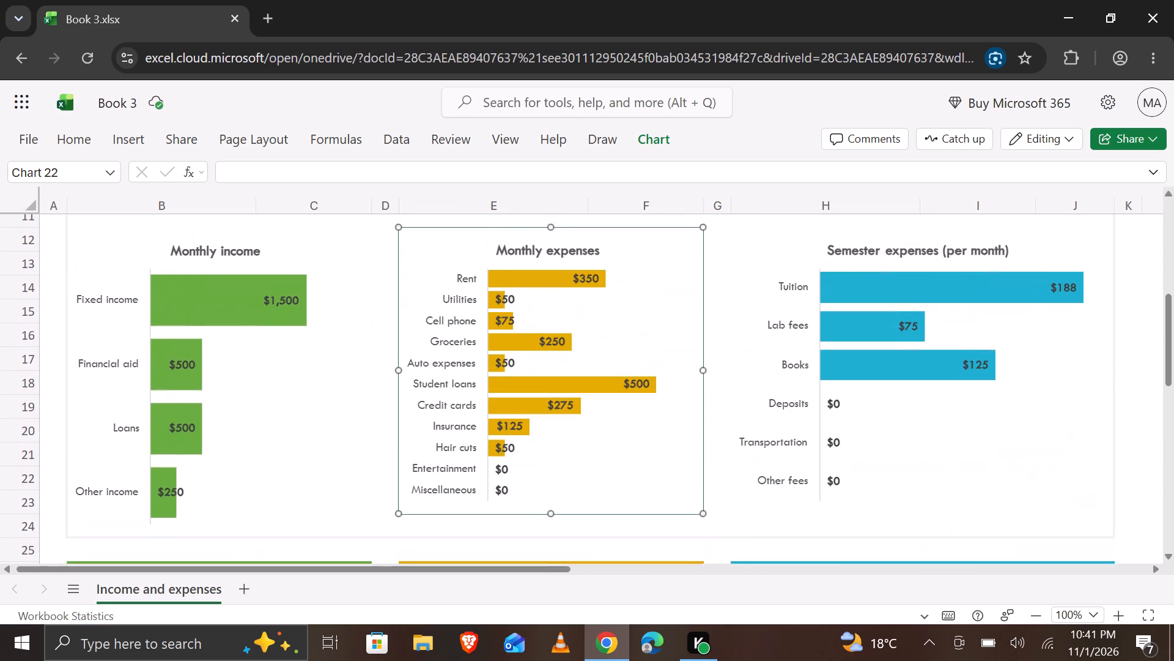
ctrl+scroll(705, 450, up, 5)
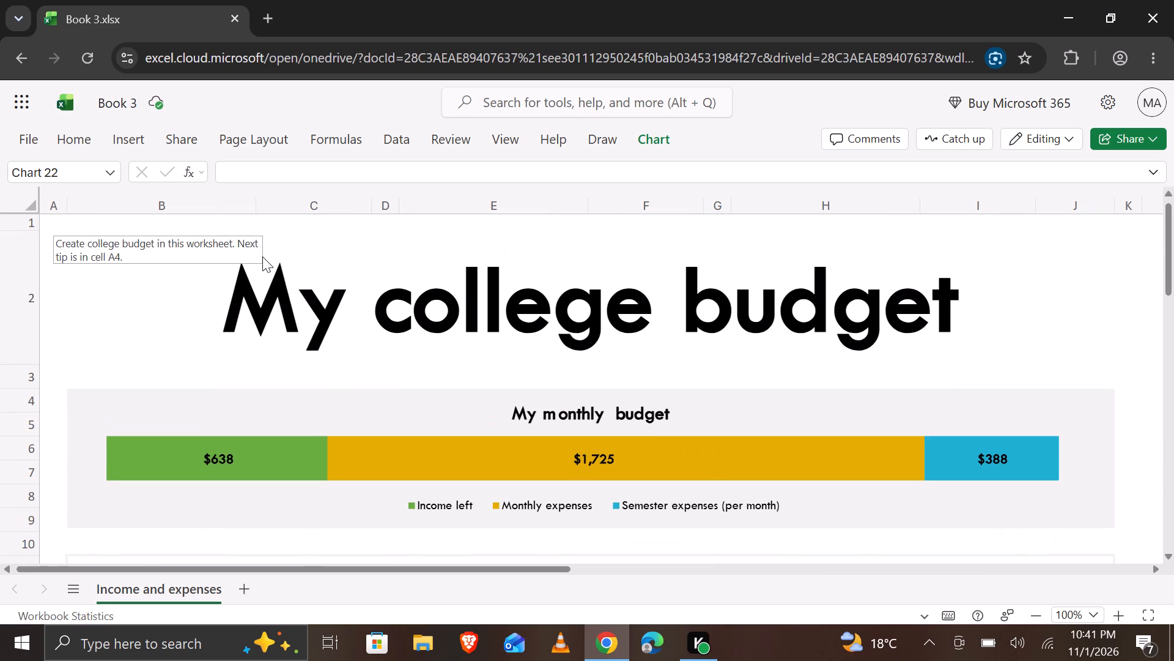
Return to the Excel start page and choose the "Personal Monthly Budget" template from the recommended templates.
ctrl+click(17, 59)
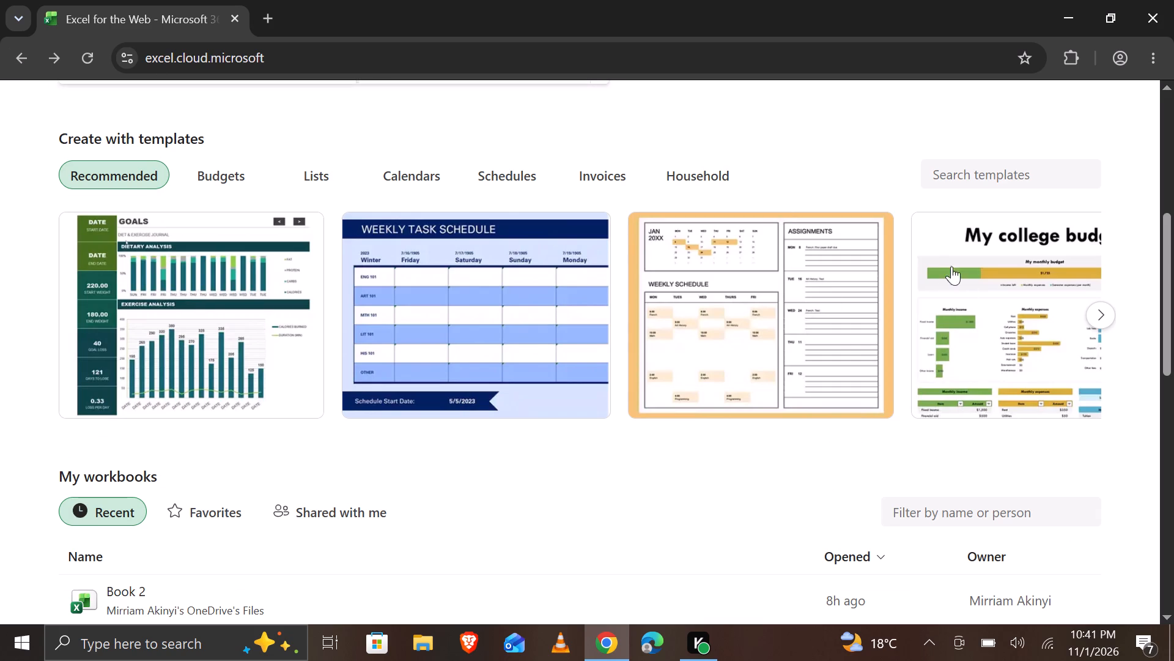
ctrl+click(1102, 319)
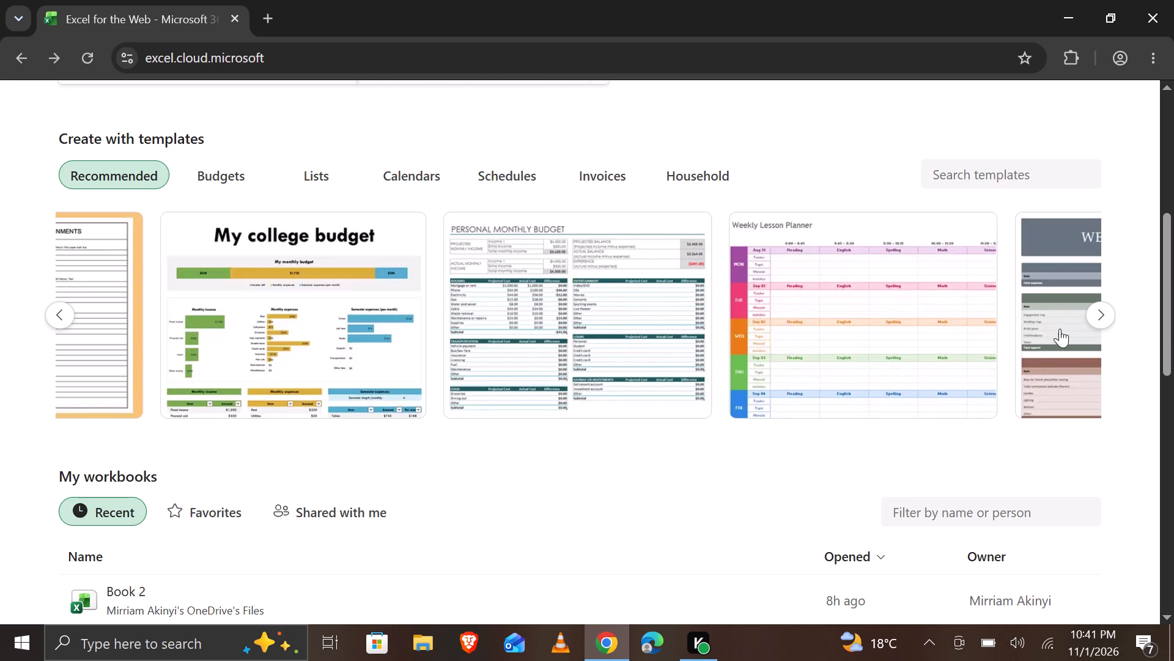
ctrl+click(629, 307)
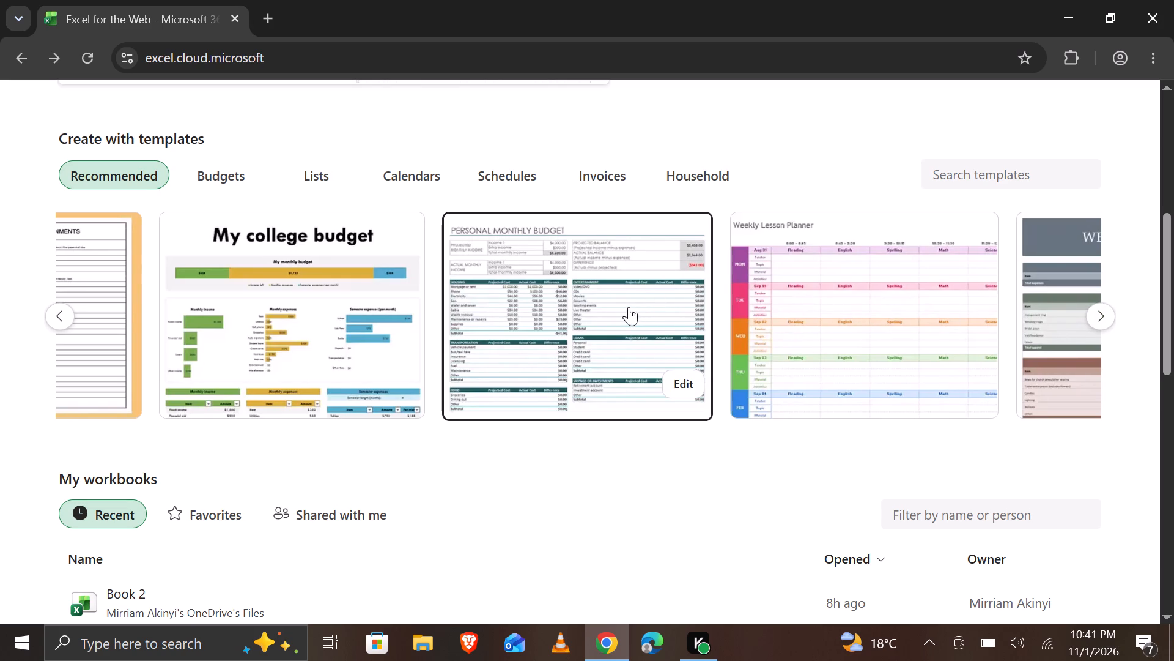
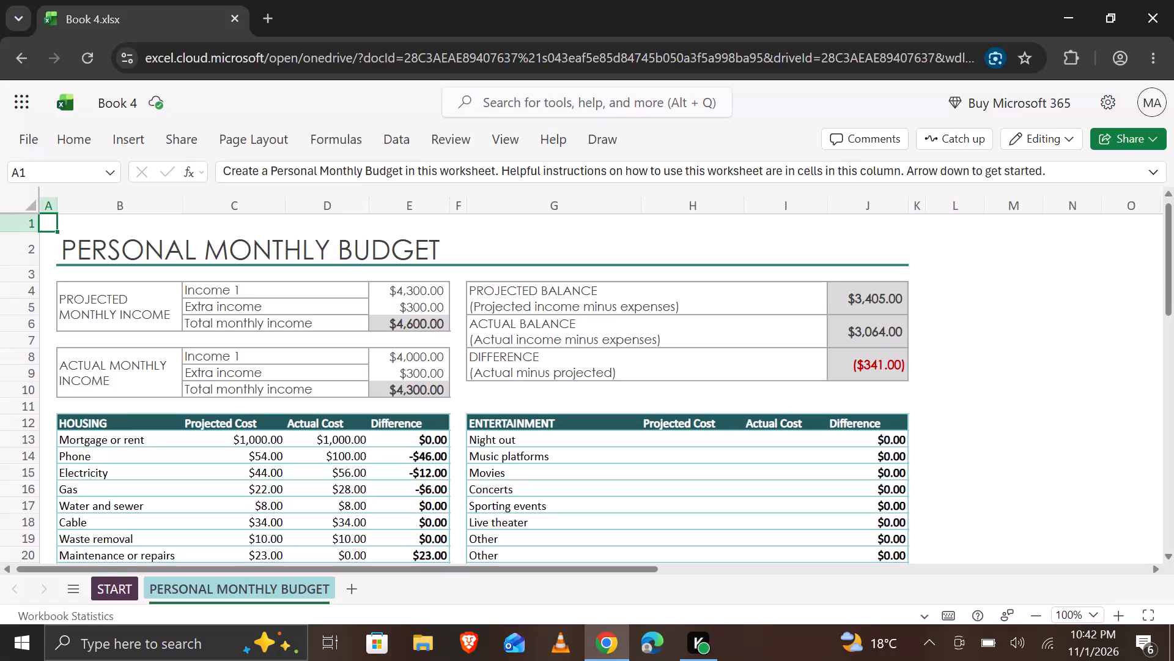
Review the Personal Monthly Budget worksheet, from the income section through the expense categories to the cost totals.
ctrl+click(418, 320)
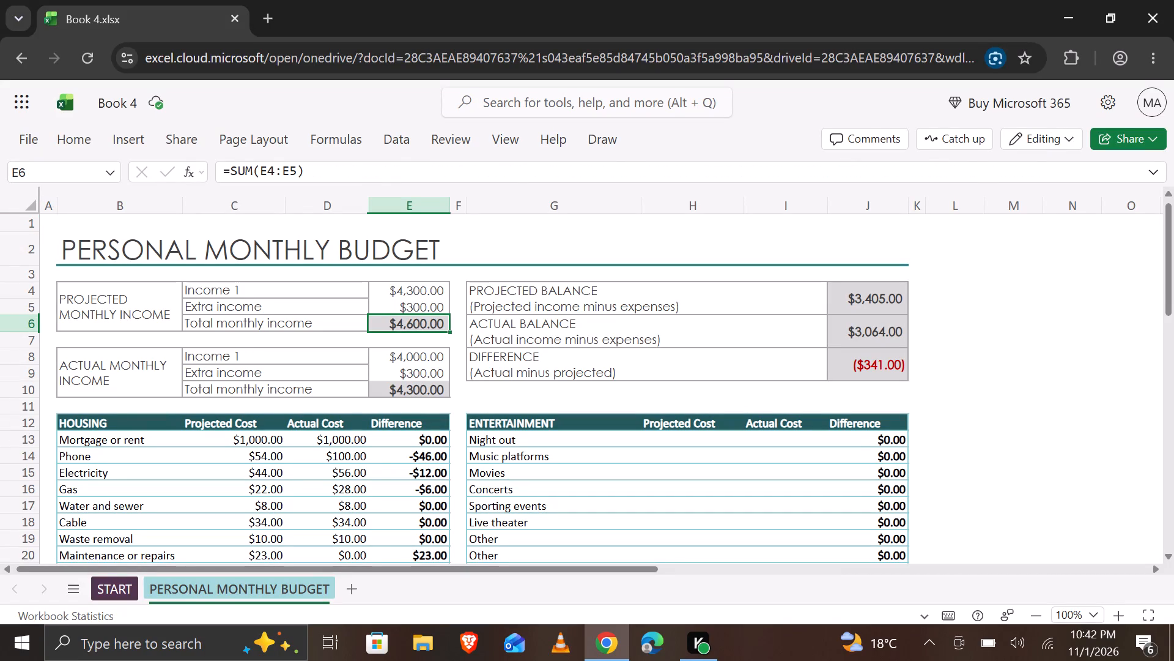
ctrl+scroll(445, 370, down, 2)
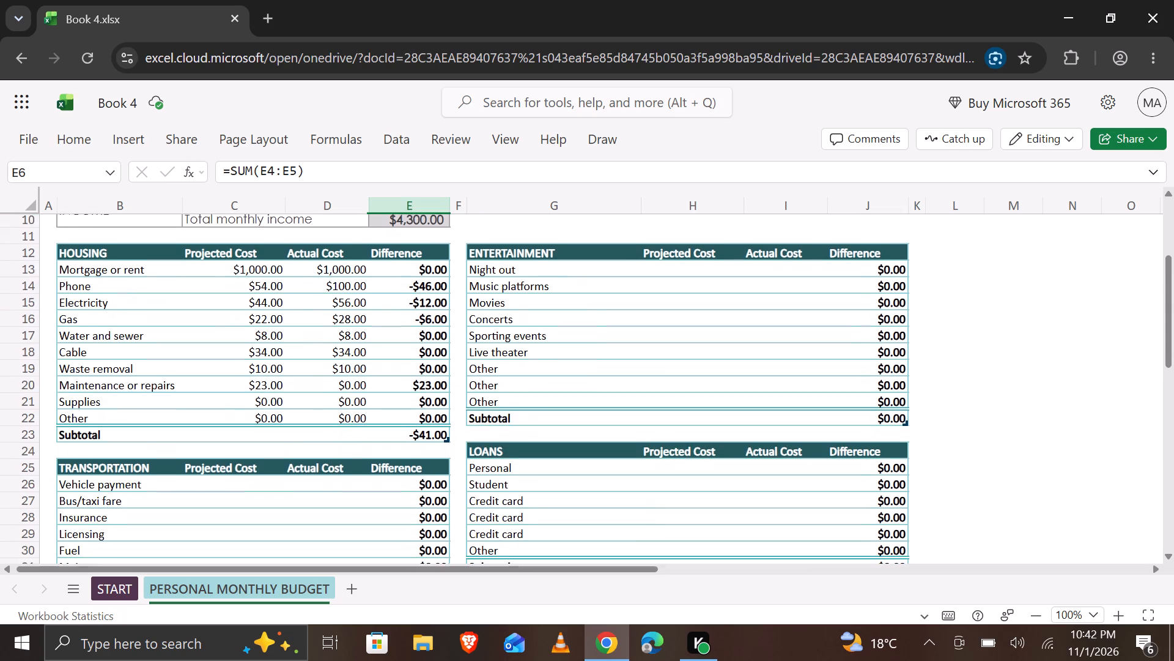
ctrl+scroll(445, 370, down, 1)
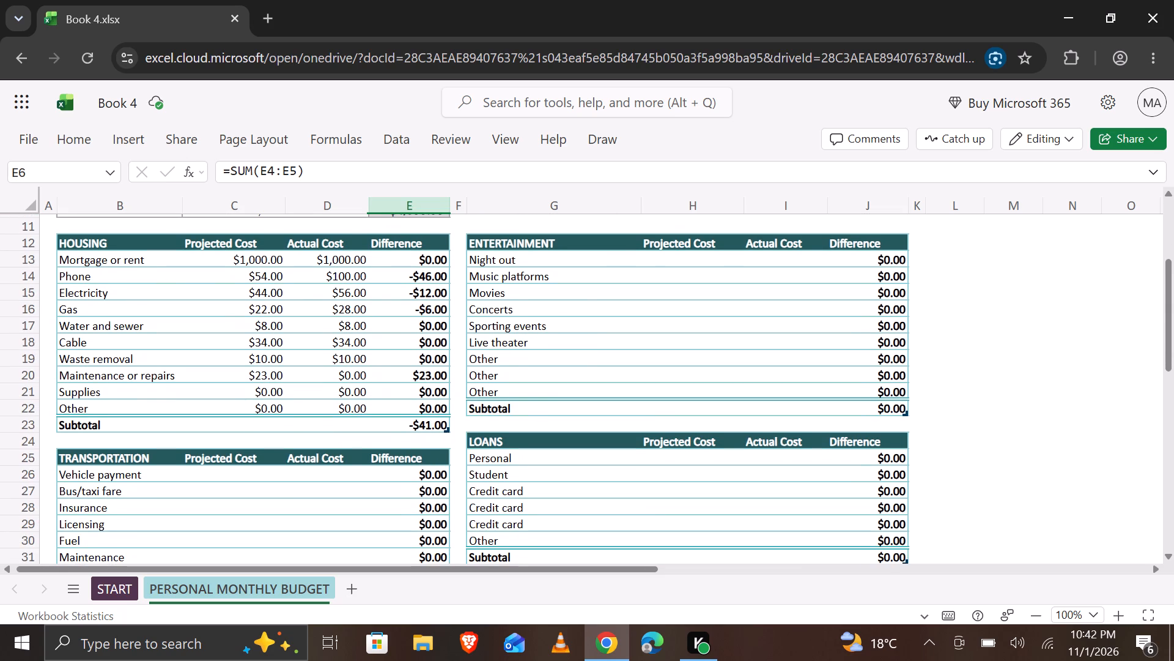
ctrl+scroll(314, 587, down, 1)
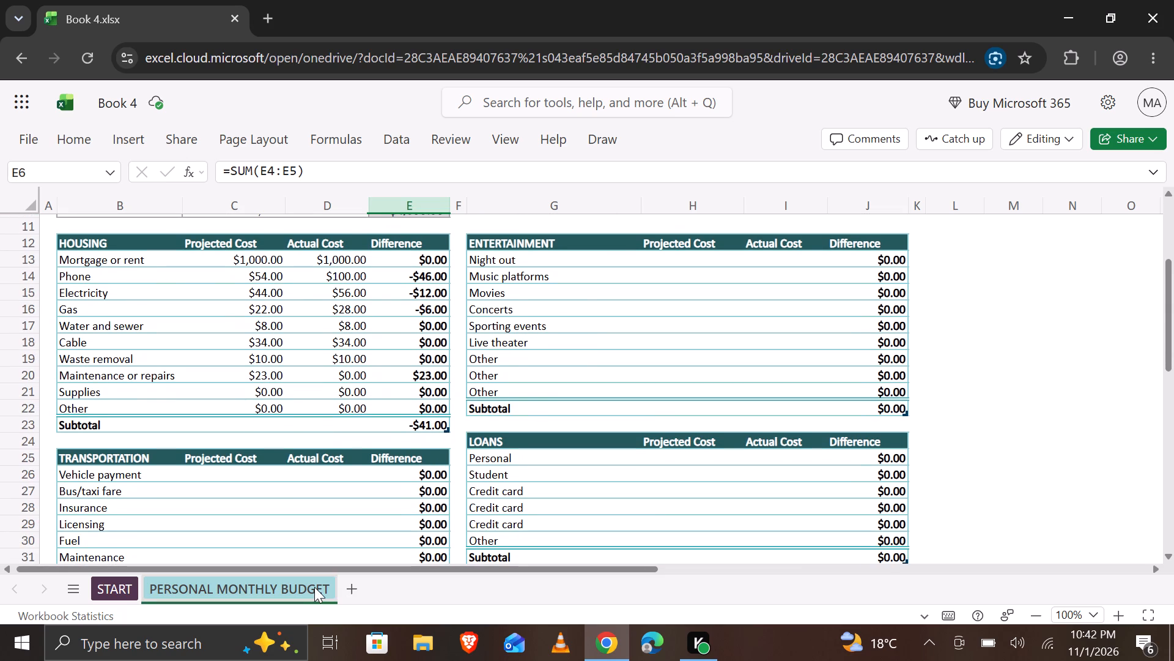
ctrl+scroll(314, 587, down, 1)
ctrl+scroll(423, 543, down, 3)
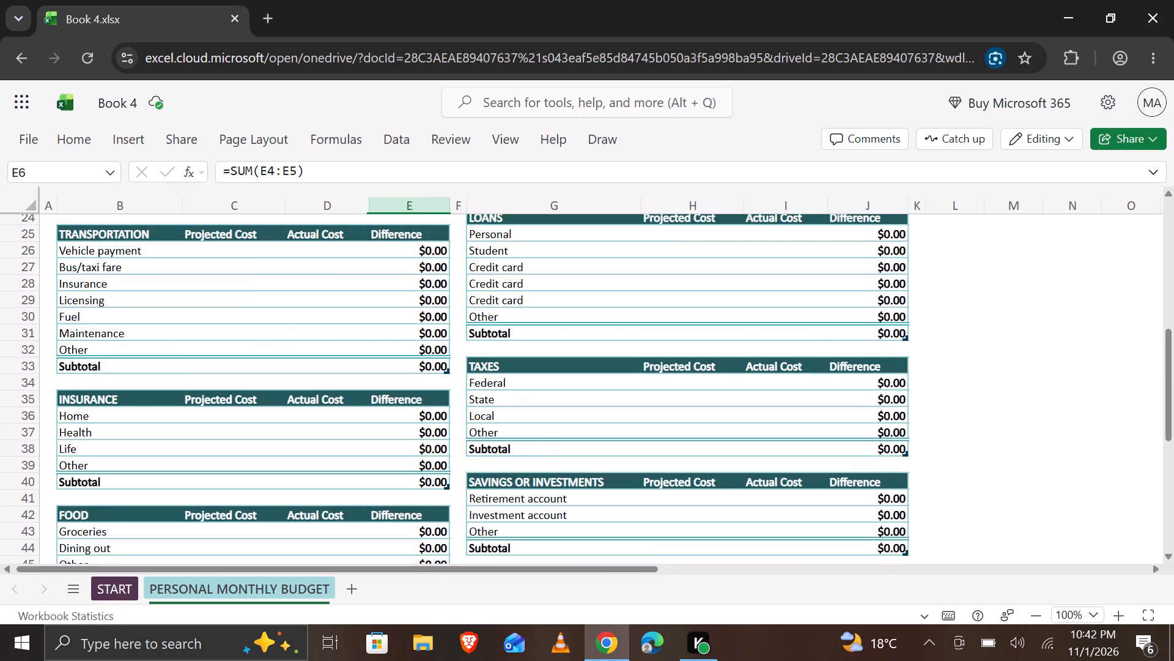
ctrl+scroll(423, 543, down, 4)
ctrl+scroll(423, 543, up, 1)
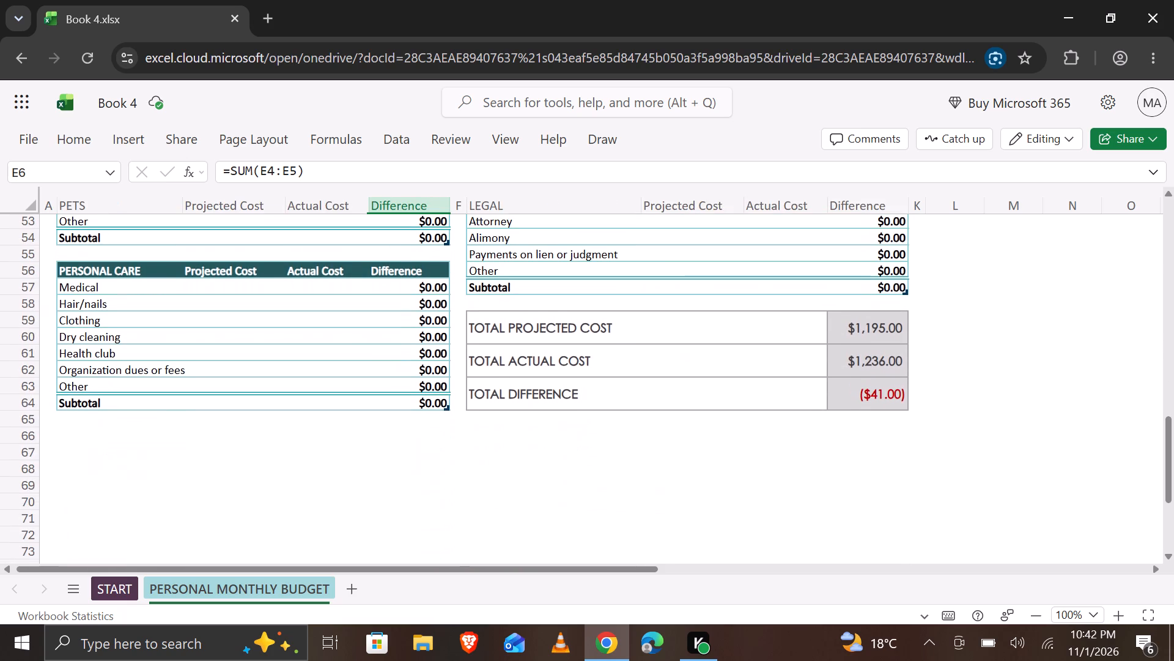
ctrl+scroll(423, 543, up, 1)
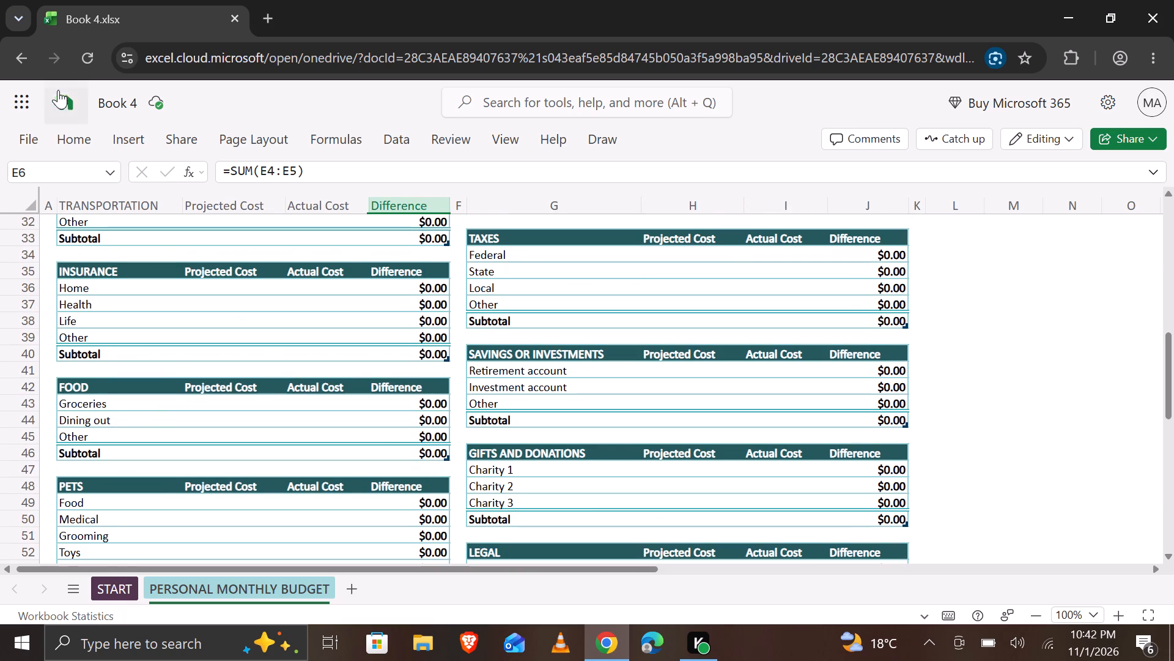
Return to the Excel start page and create a new blank workbook.
ctrl+click(26, 57)
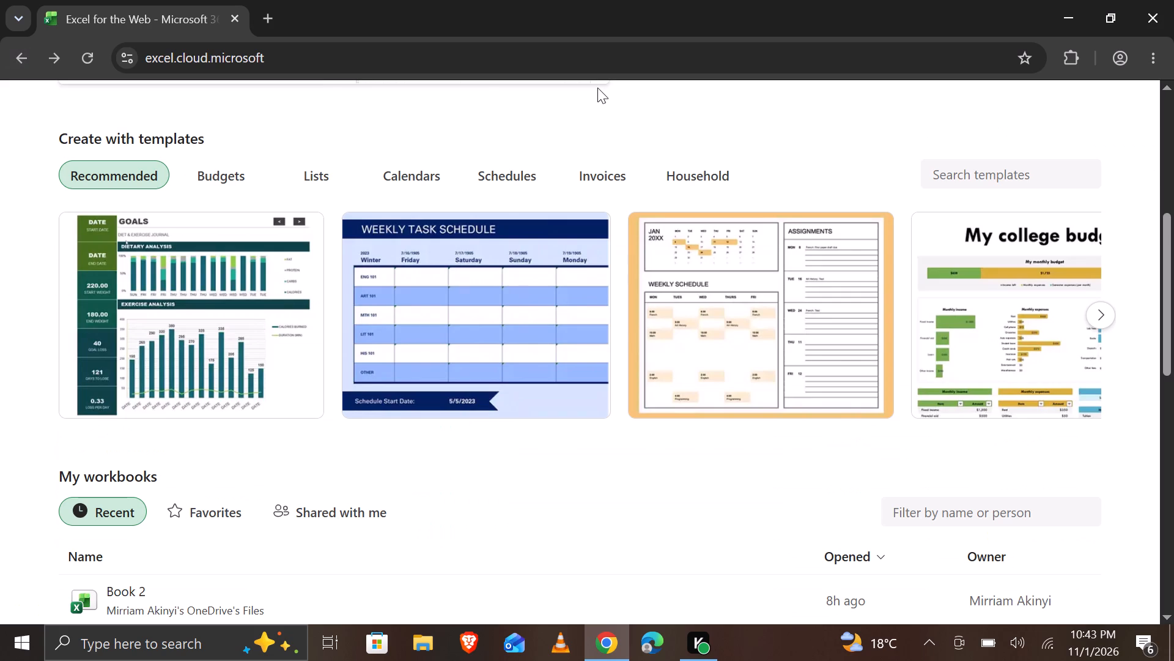
ctrl+click(134, 170)
ctrl+scroll(198, 271, up, 2)
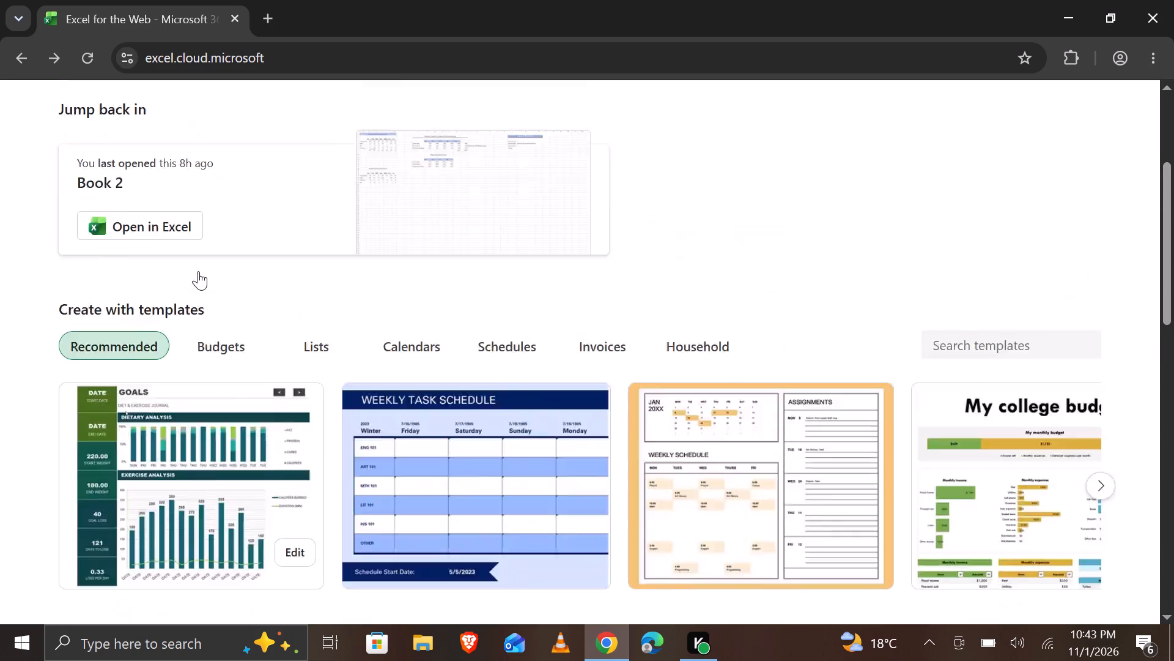
ctrl+scroll(198, 271, up, 1)
ctrl+click(156, 168)
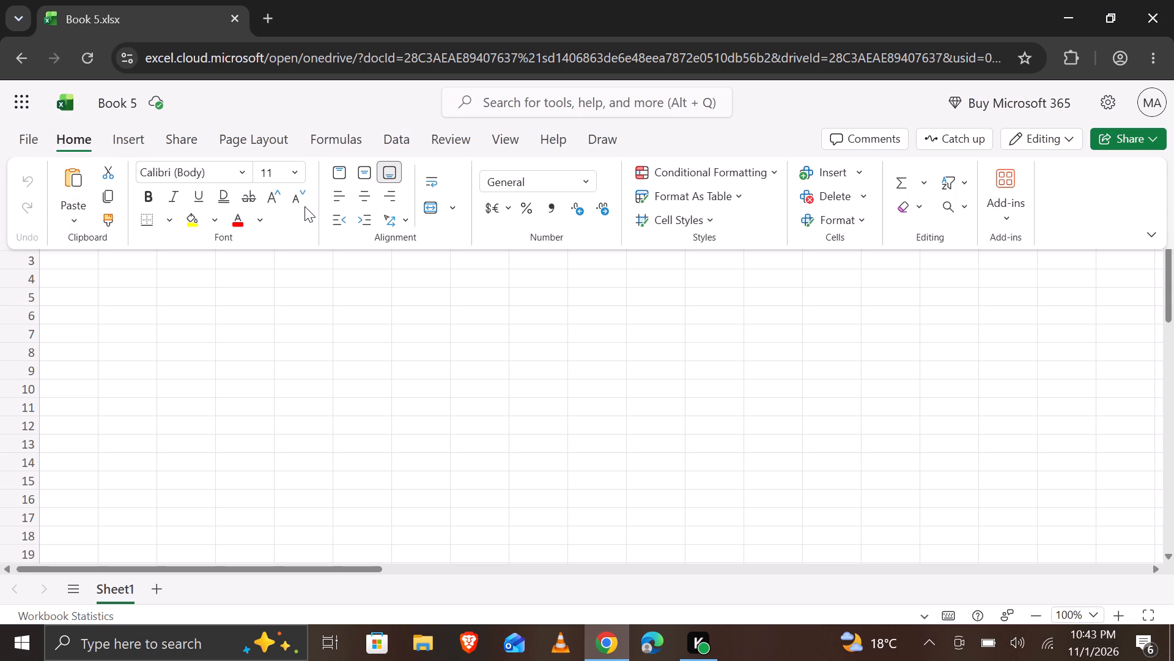
Show the blank workbook in full screen.
ctrl+scroll(187, 321, up, 2)
ctrl+scroll(262, 321, up, 1)
ctrl+click(1147, 608)
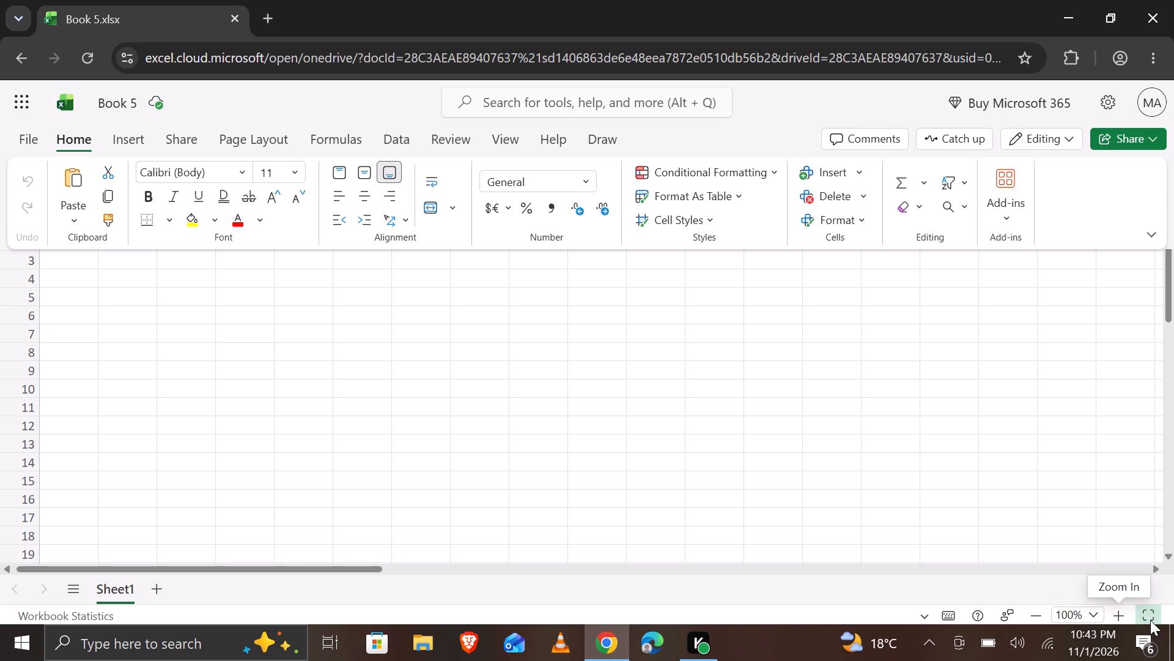
ctrl+click(1150, 618)
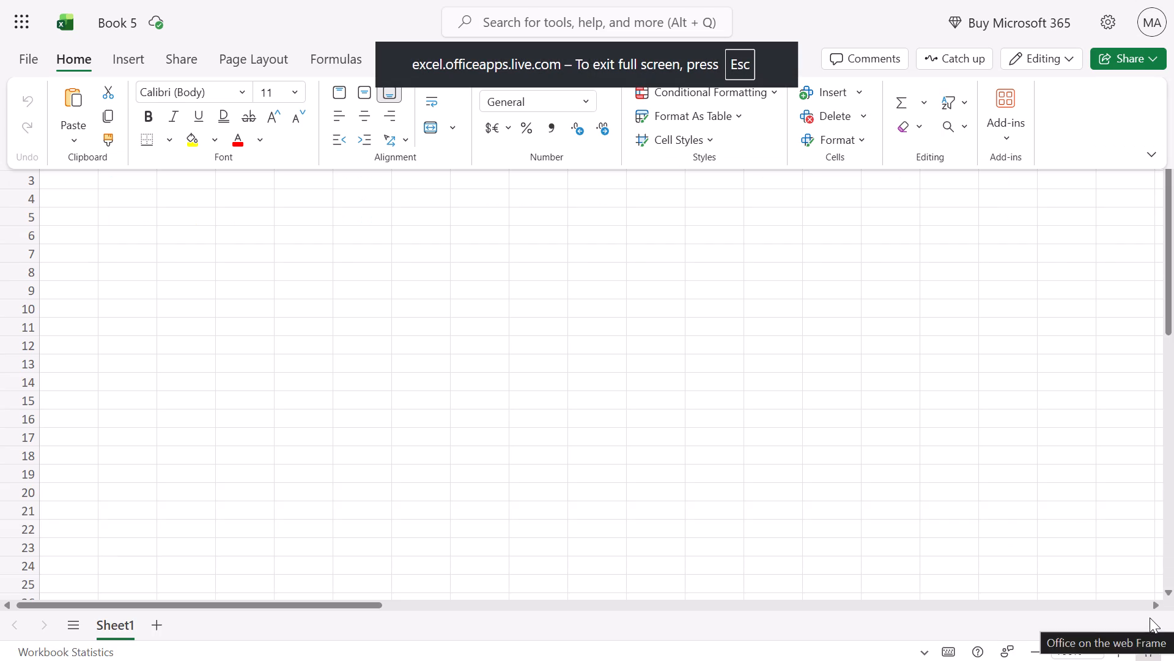
Change the ribbon layout to Single Line Ribbon.
ctrl+click(1148, 152)
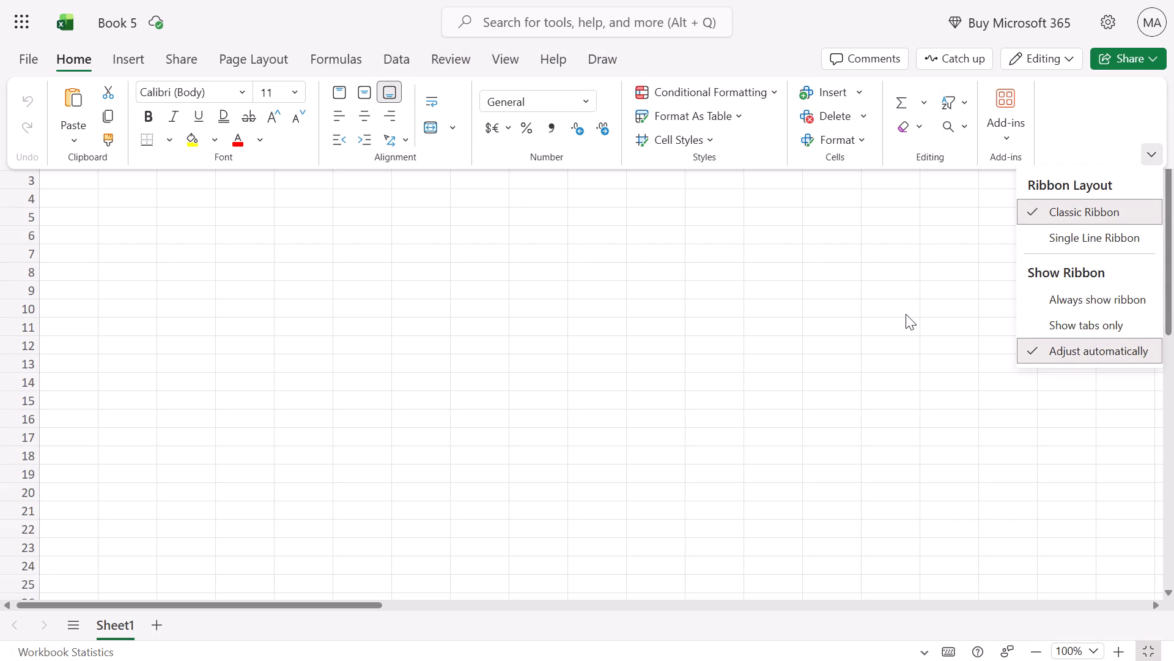
ctrl+click(1120, 237)
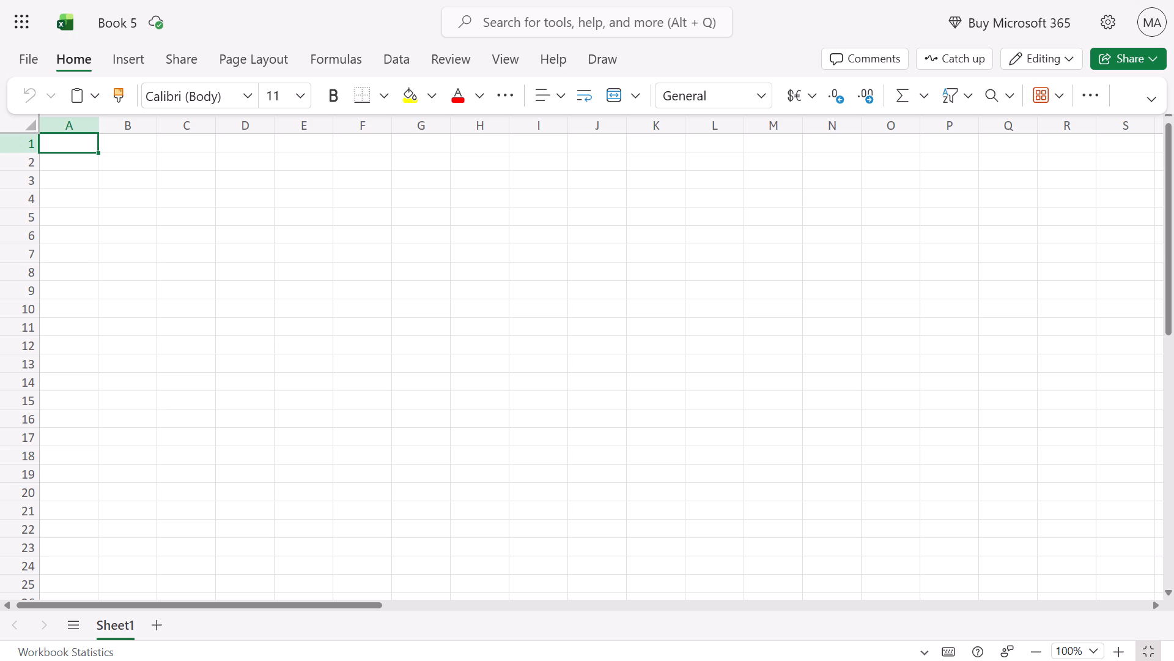
Select the range A1:N20 in Sheet1 and merge it into one cell with Merge Cells.
ctrl+drag(86, 151, 256, 231)
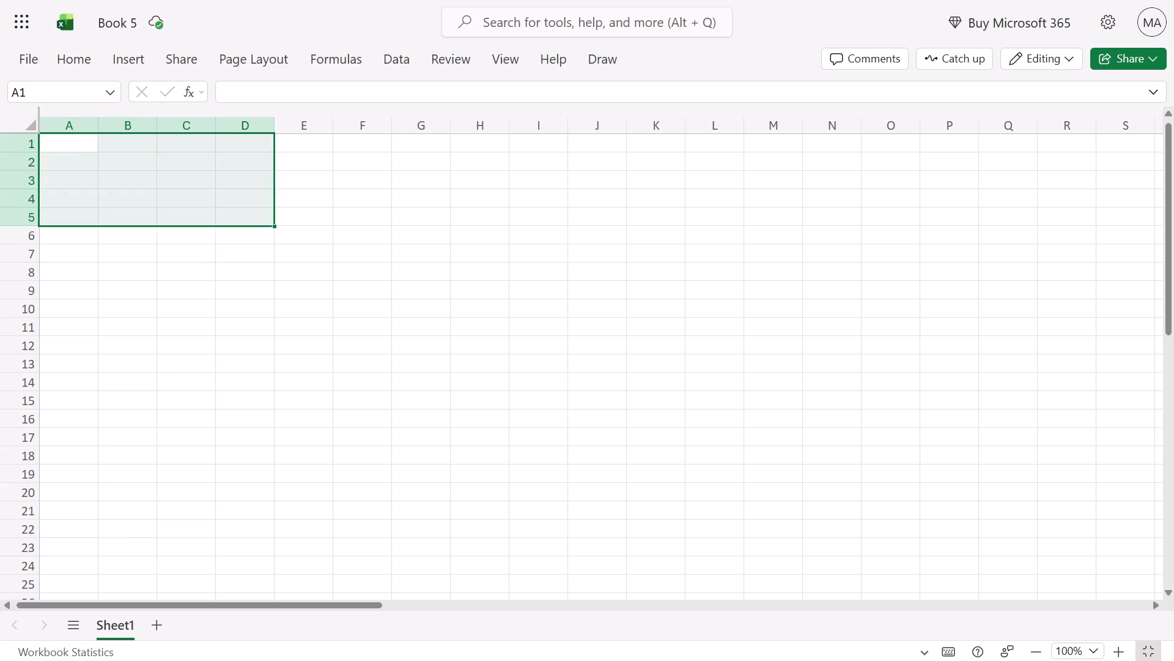
ctrl+drag(256, 231, 485, 376)
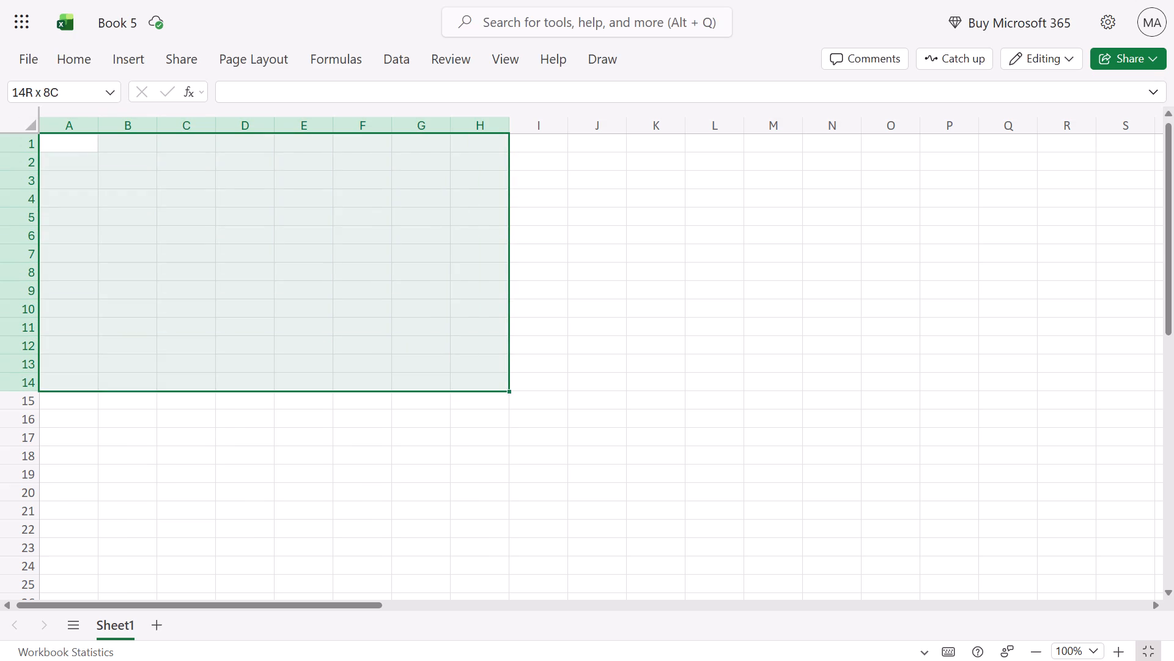
ctrl+drag(485, 376, 786, 476)
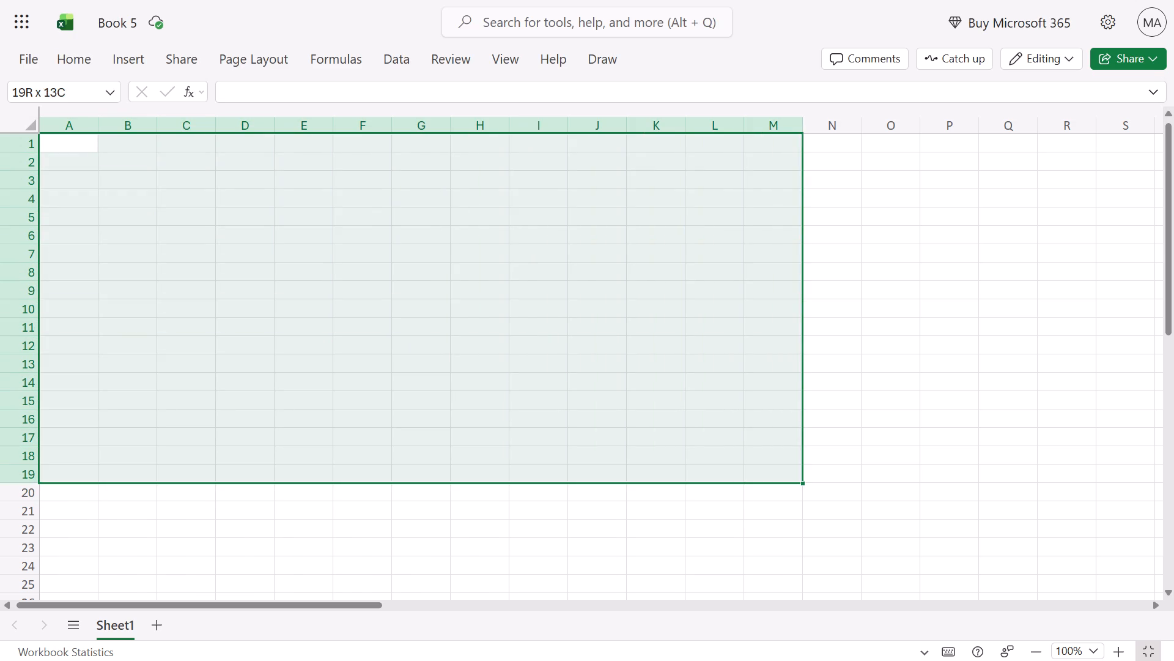
ctrl+drag(786, 476, 835, 485)
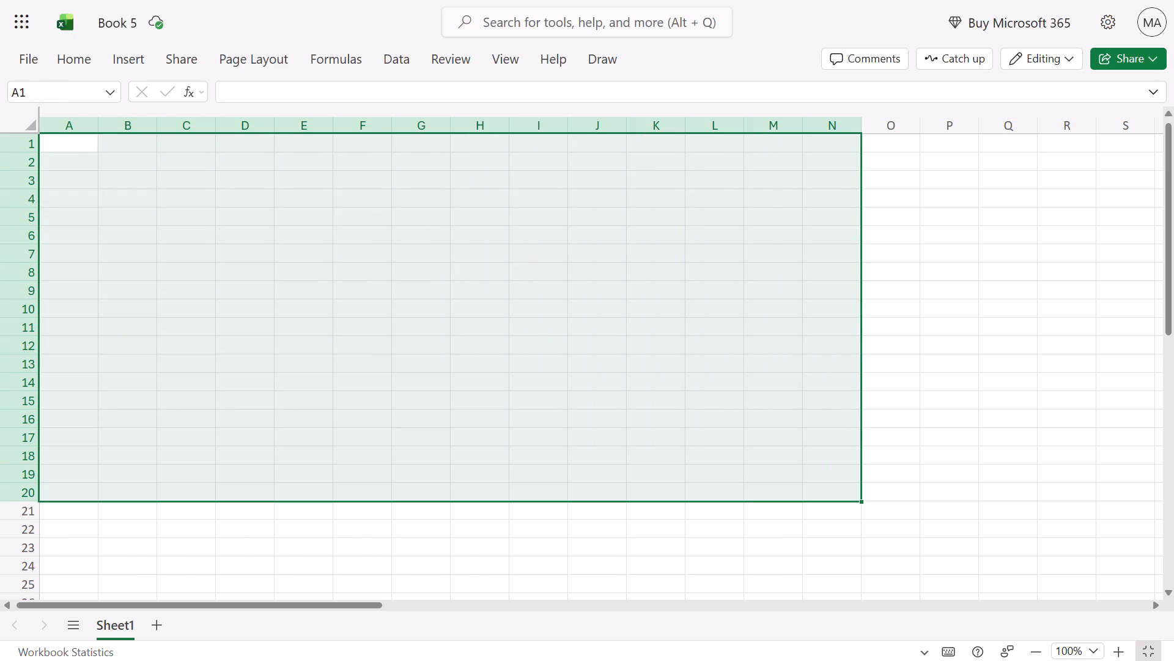
ctrl+click(1154, 92)
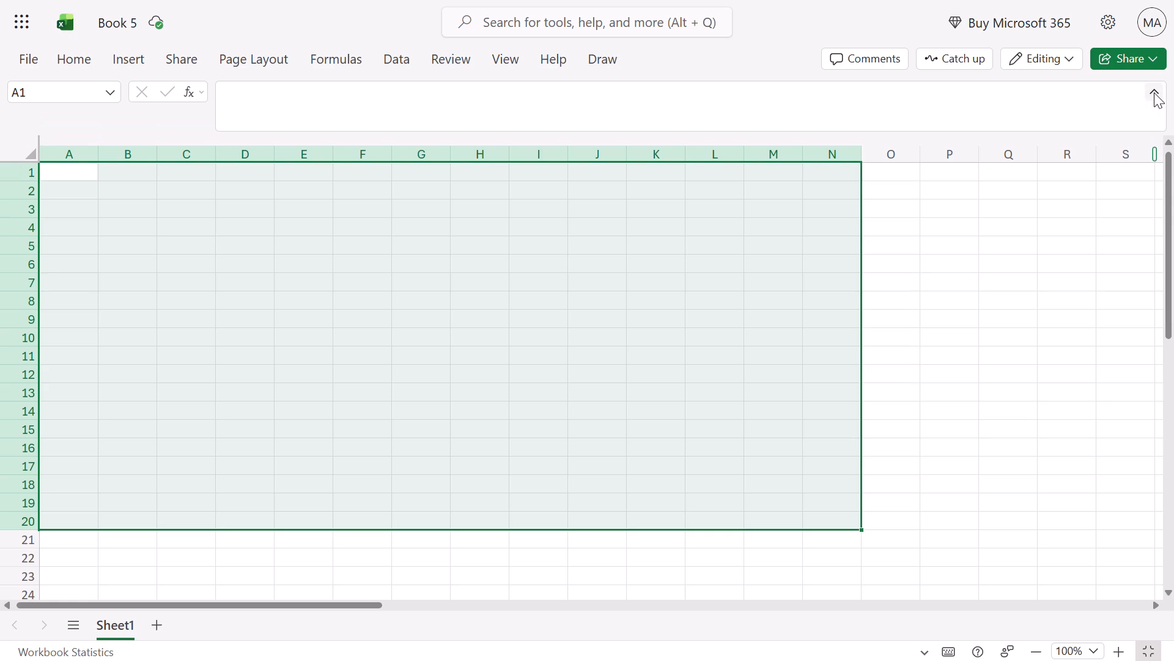
ctrl+click(1154, 92)
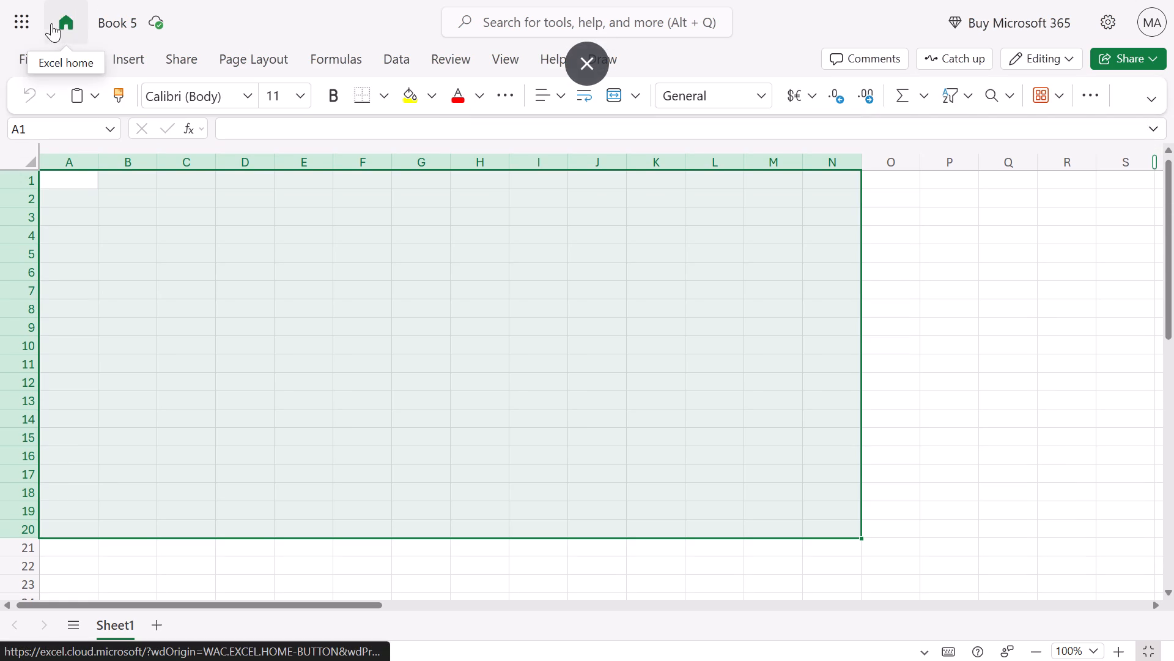
ctrl+click(78, 61)
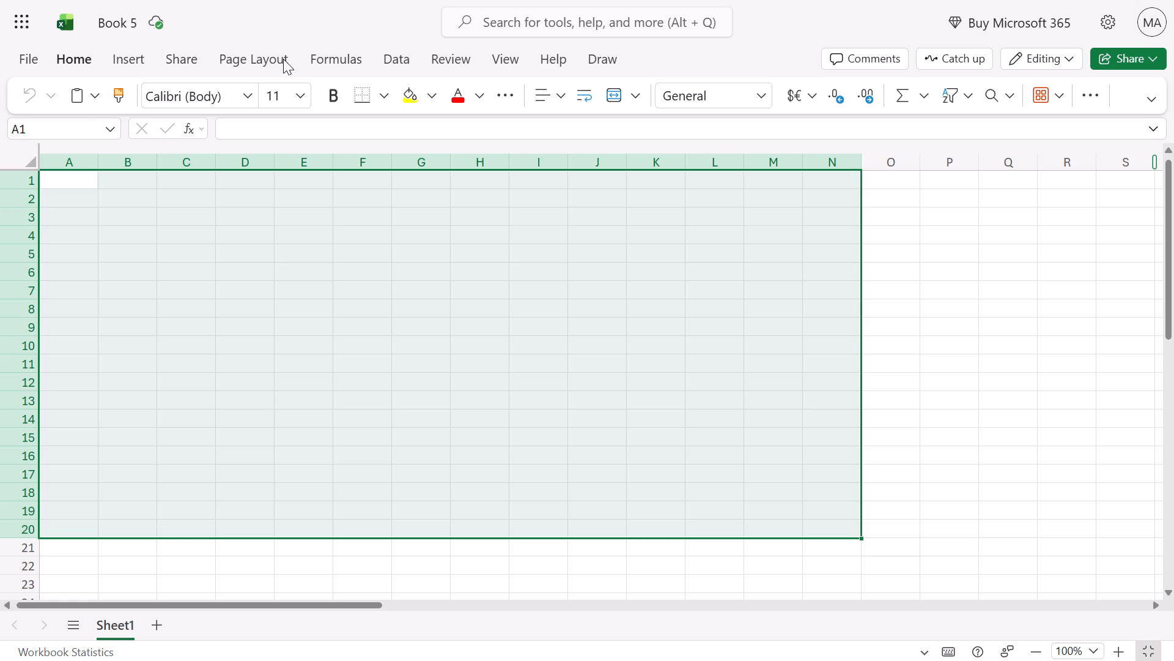
ctrl+click(632, 90)
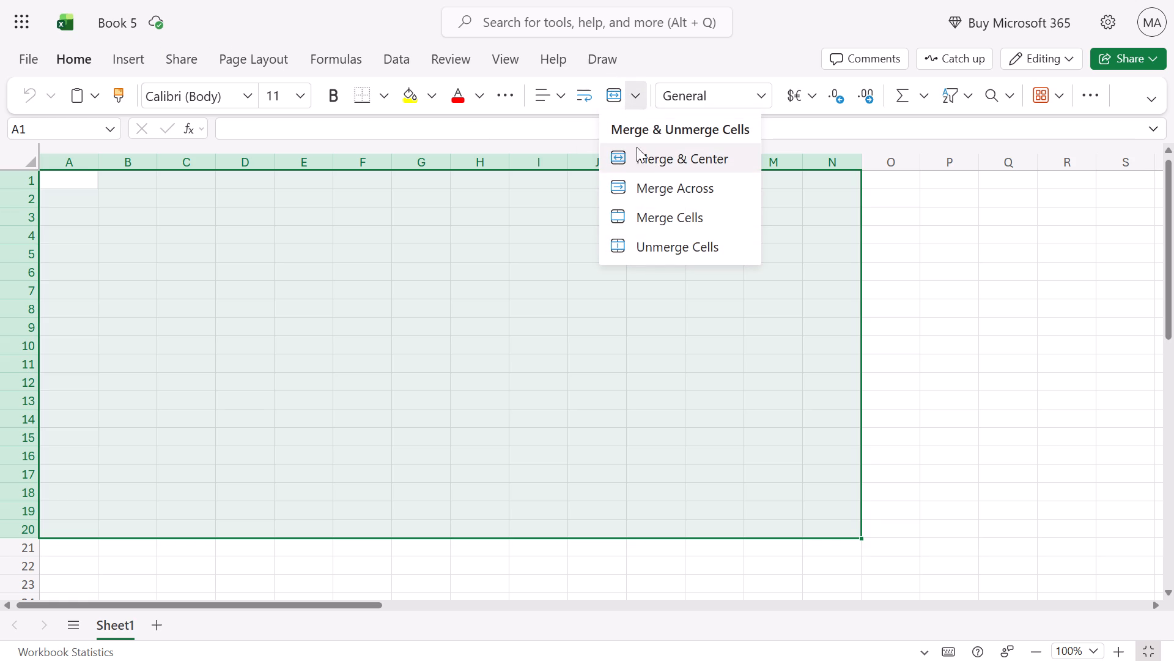
ctrl+click(635, 222)
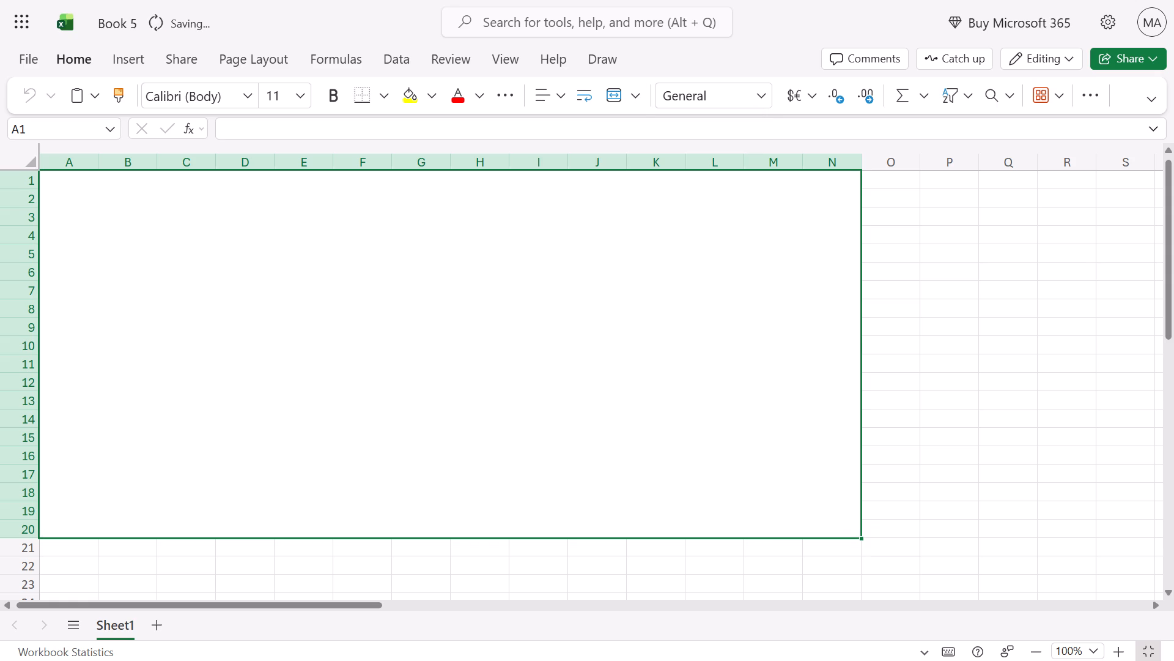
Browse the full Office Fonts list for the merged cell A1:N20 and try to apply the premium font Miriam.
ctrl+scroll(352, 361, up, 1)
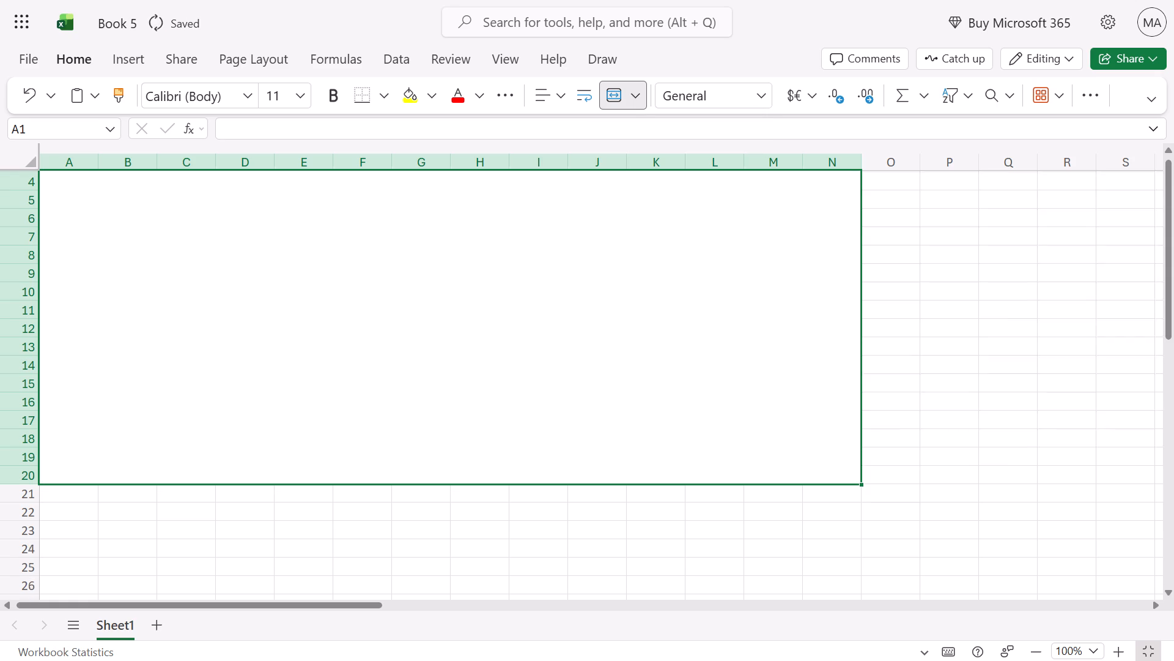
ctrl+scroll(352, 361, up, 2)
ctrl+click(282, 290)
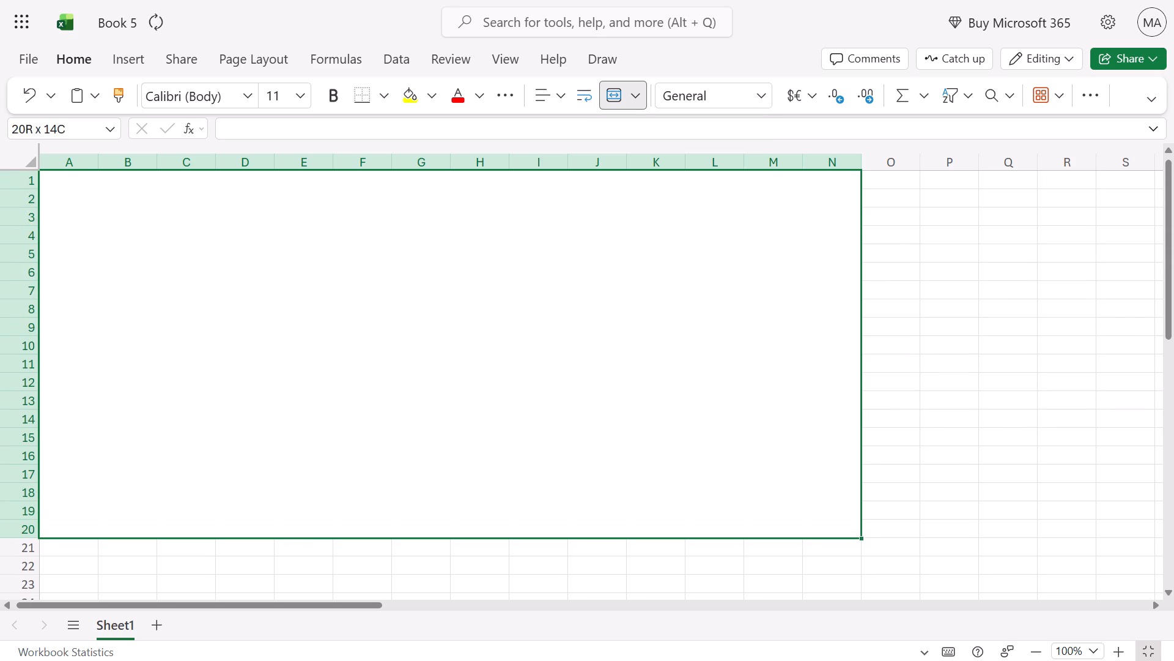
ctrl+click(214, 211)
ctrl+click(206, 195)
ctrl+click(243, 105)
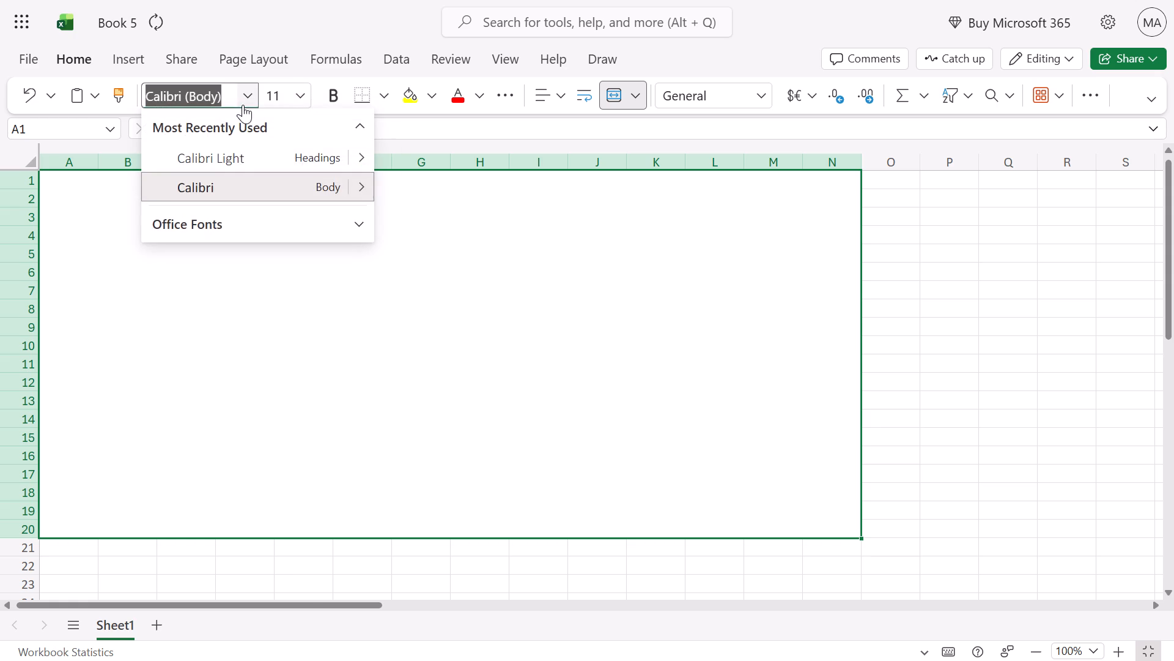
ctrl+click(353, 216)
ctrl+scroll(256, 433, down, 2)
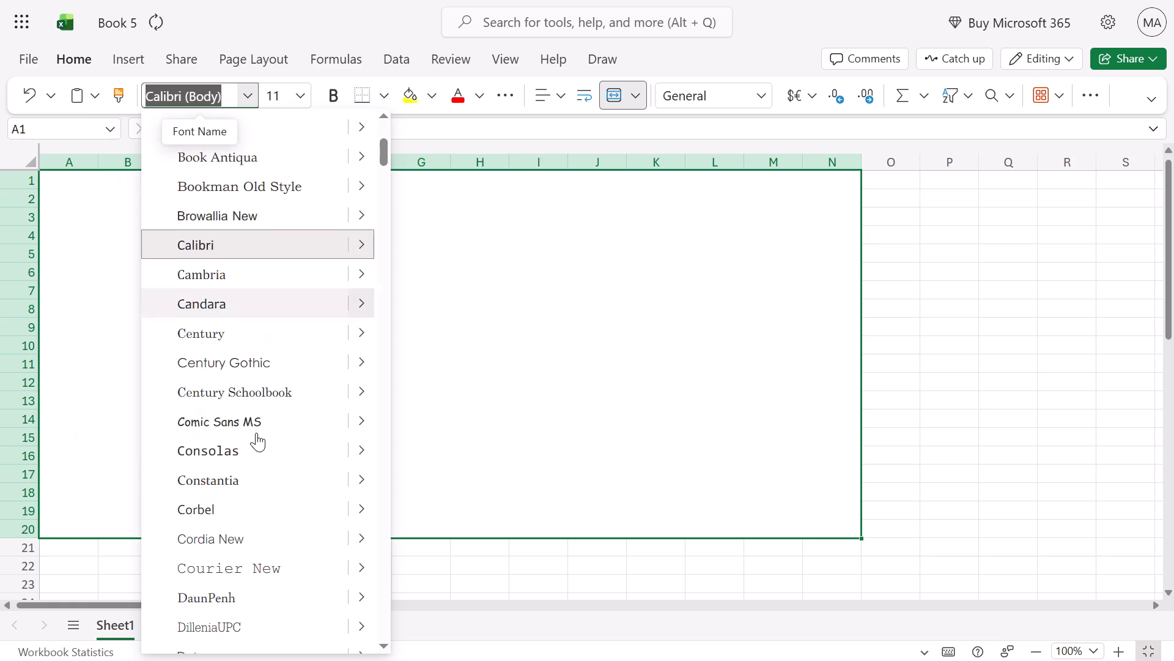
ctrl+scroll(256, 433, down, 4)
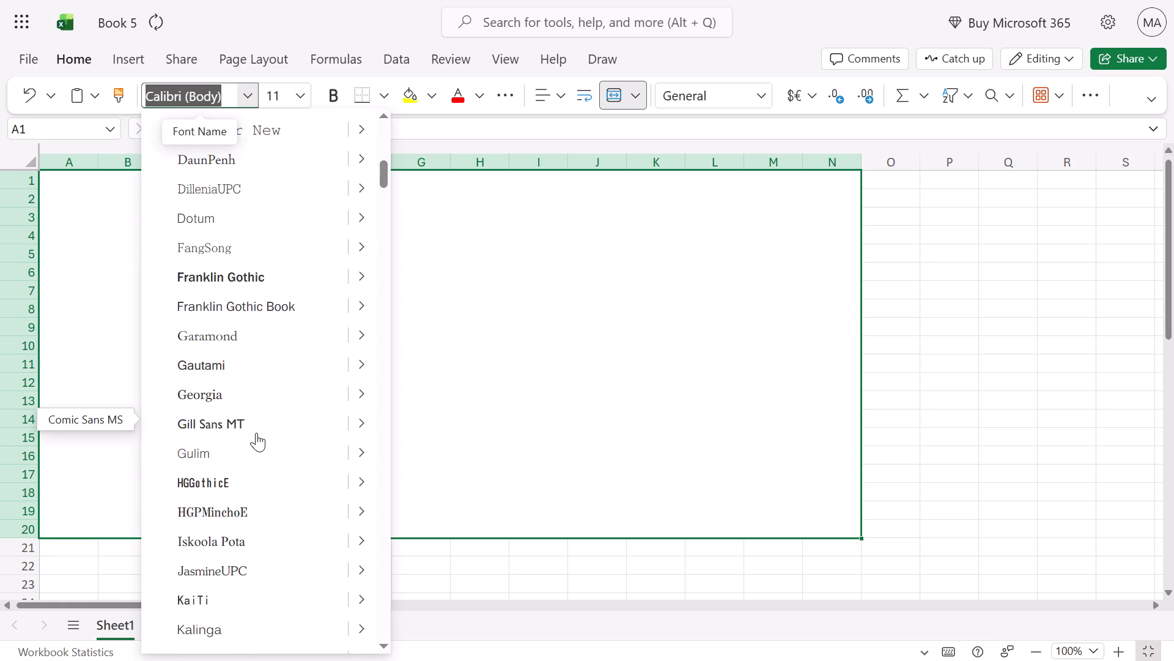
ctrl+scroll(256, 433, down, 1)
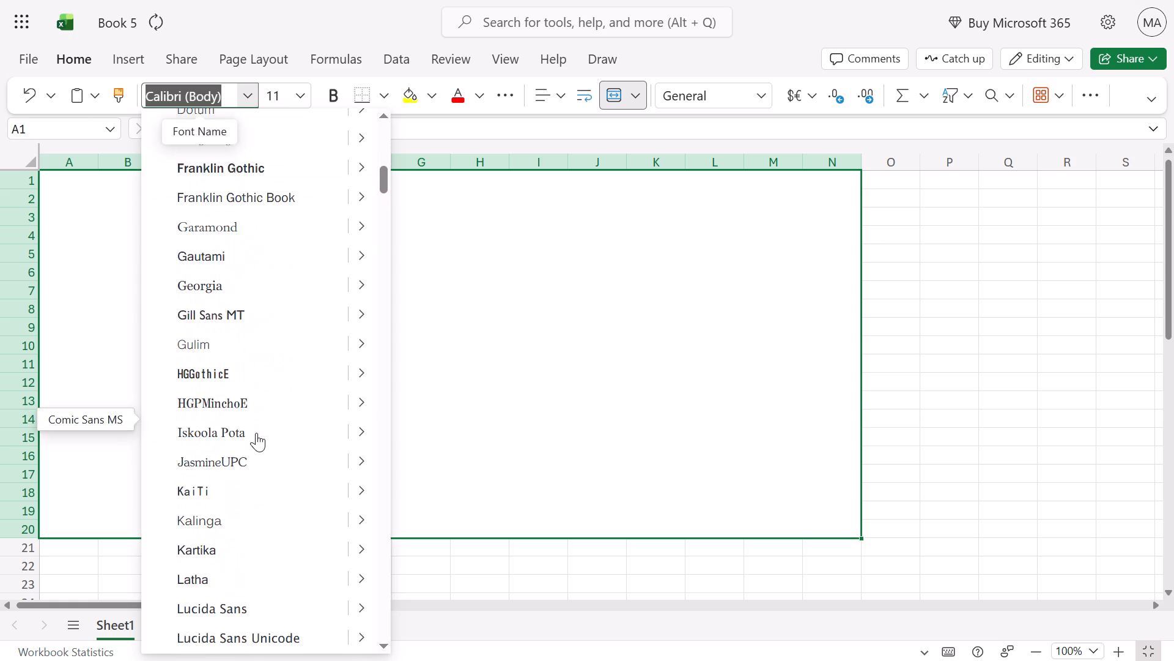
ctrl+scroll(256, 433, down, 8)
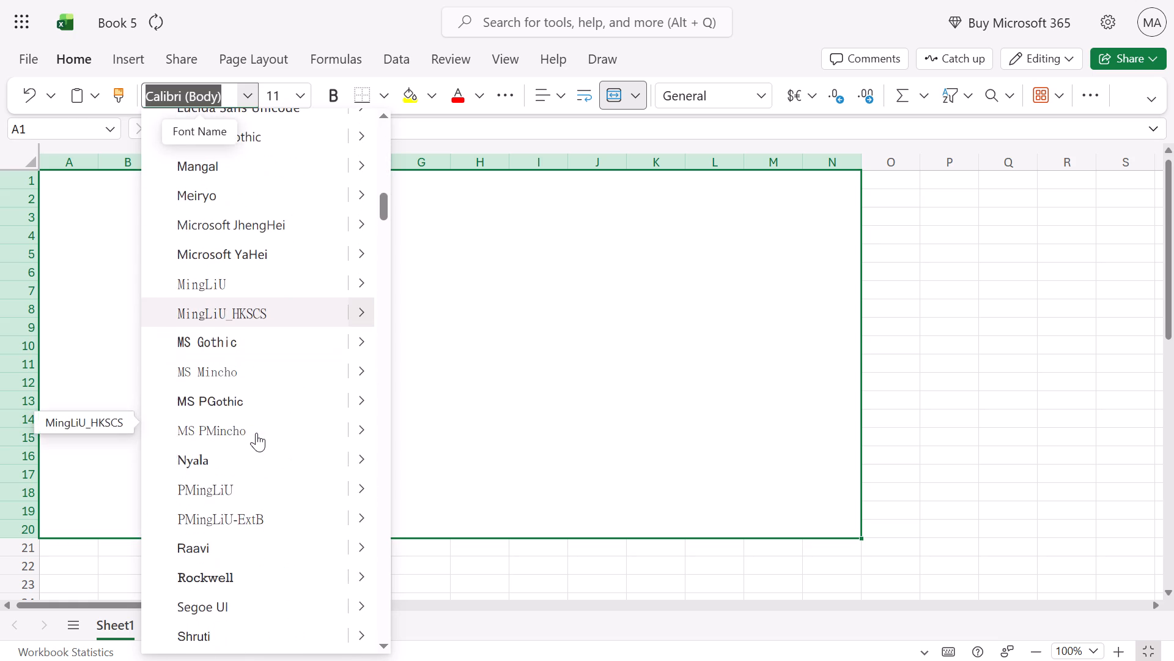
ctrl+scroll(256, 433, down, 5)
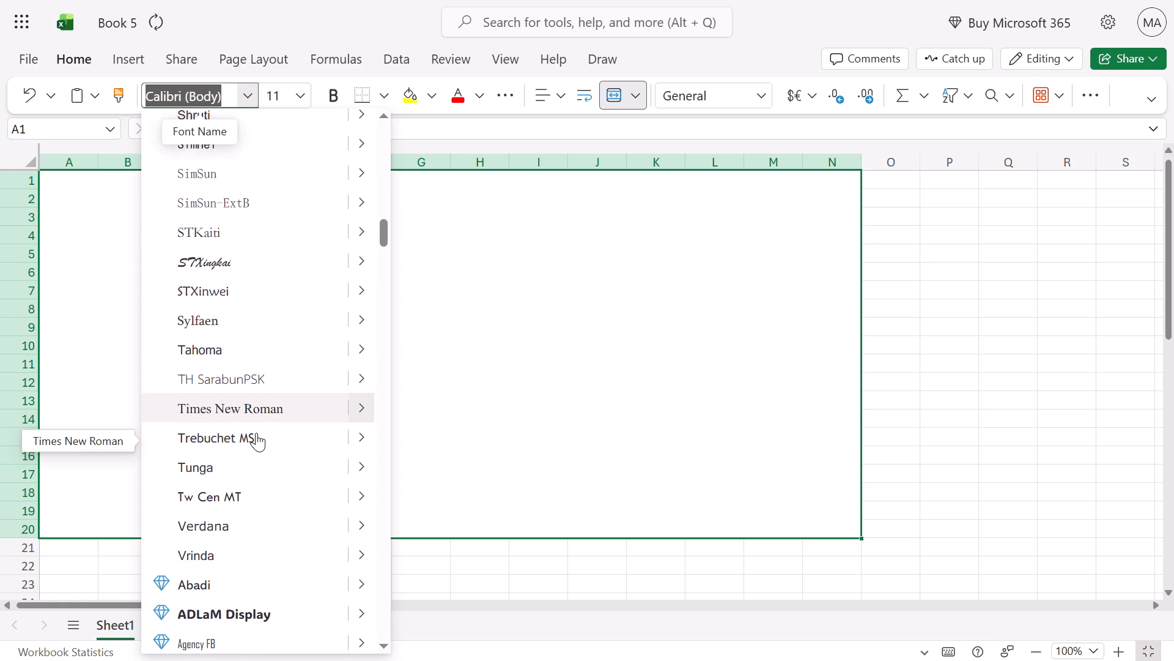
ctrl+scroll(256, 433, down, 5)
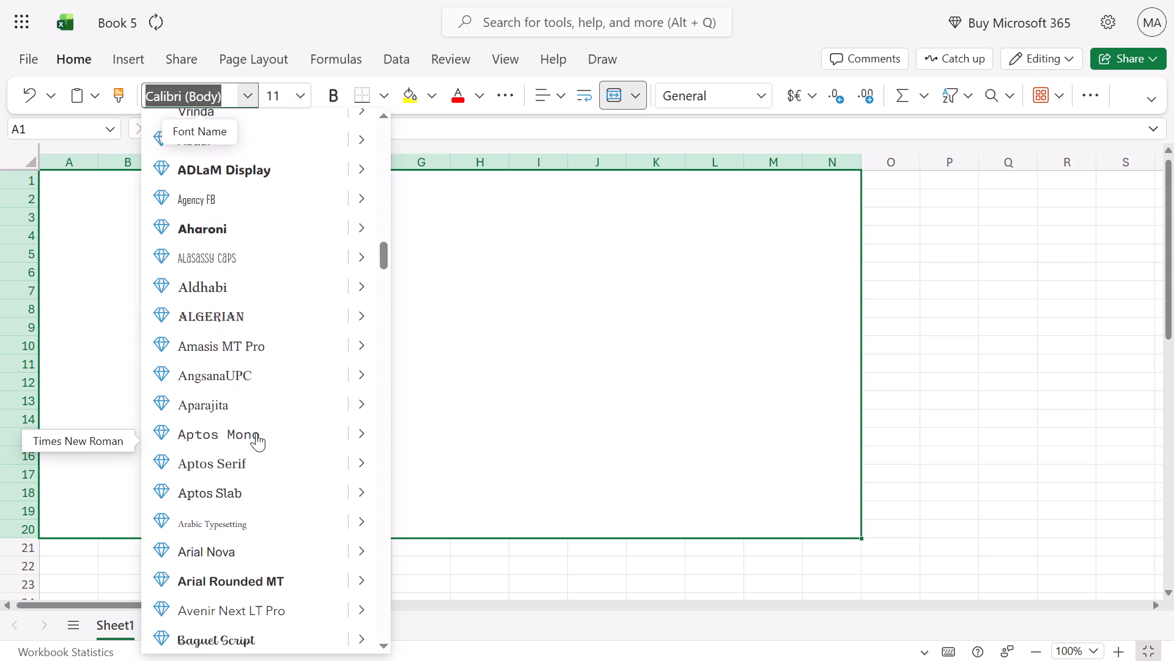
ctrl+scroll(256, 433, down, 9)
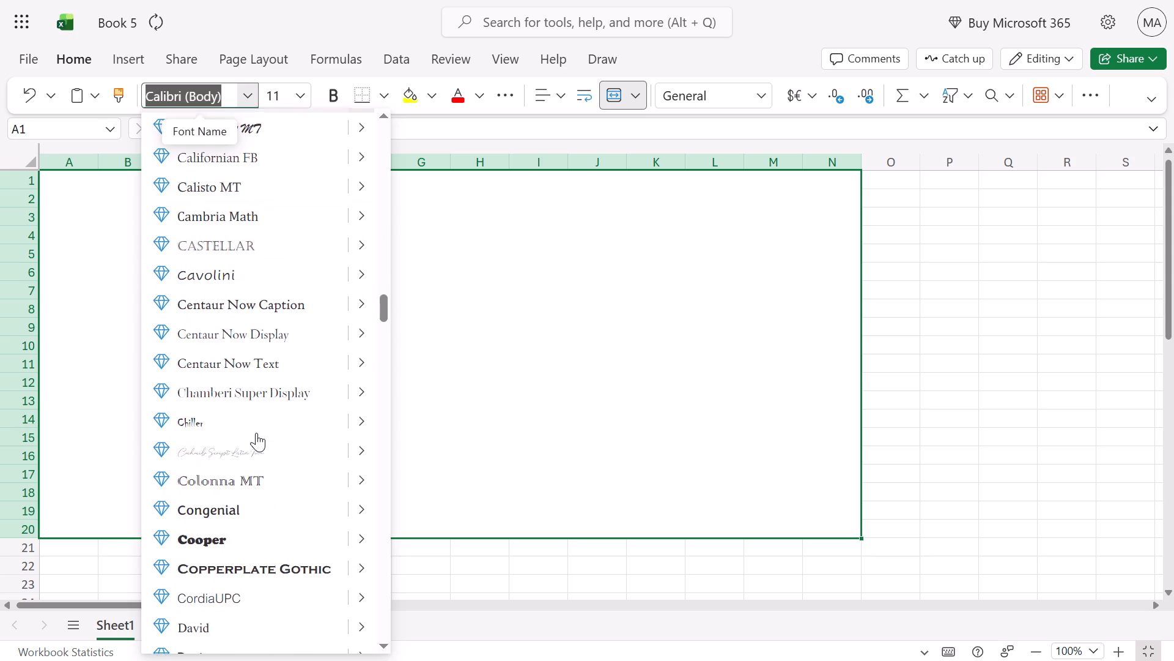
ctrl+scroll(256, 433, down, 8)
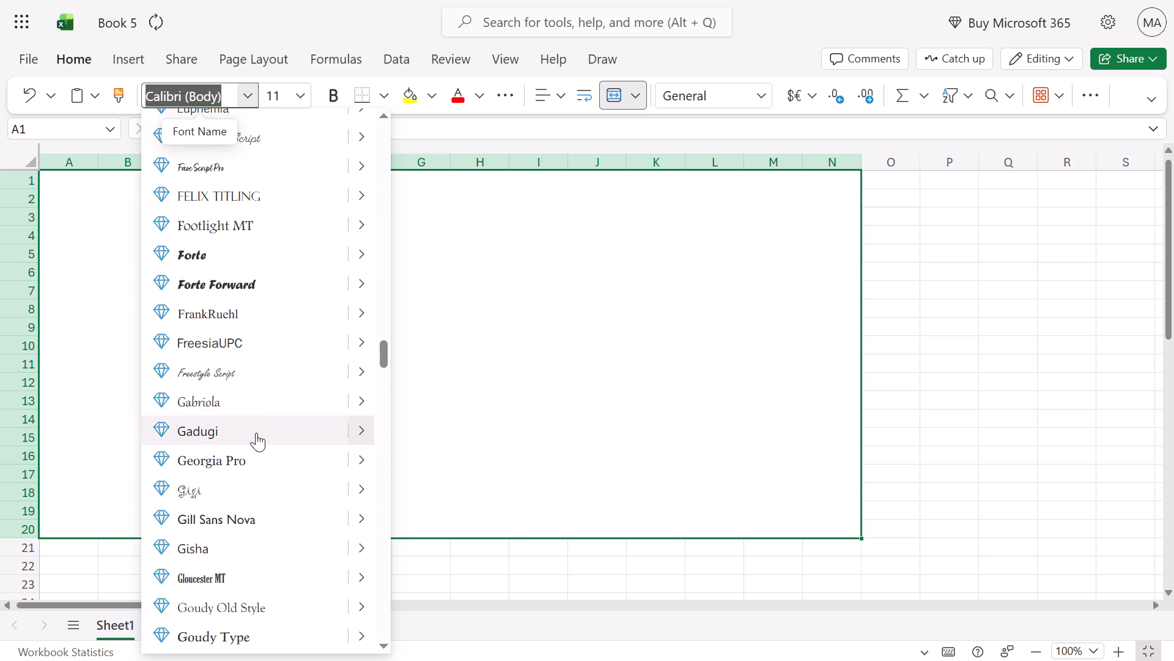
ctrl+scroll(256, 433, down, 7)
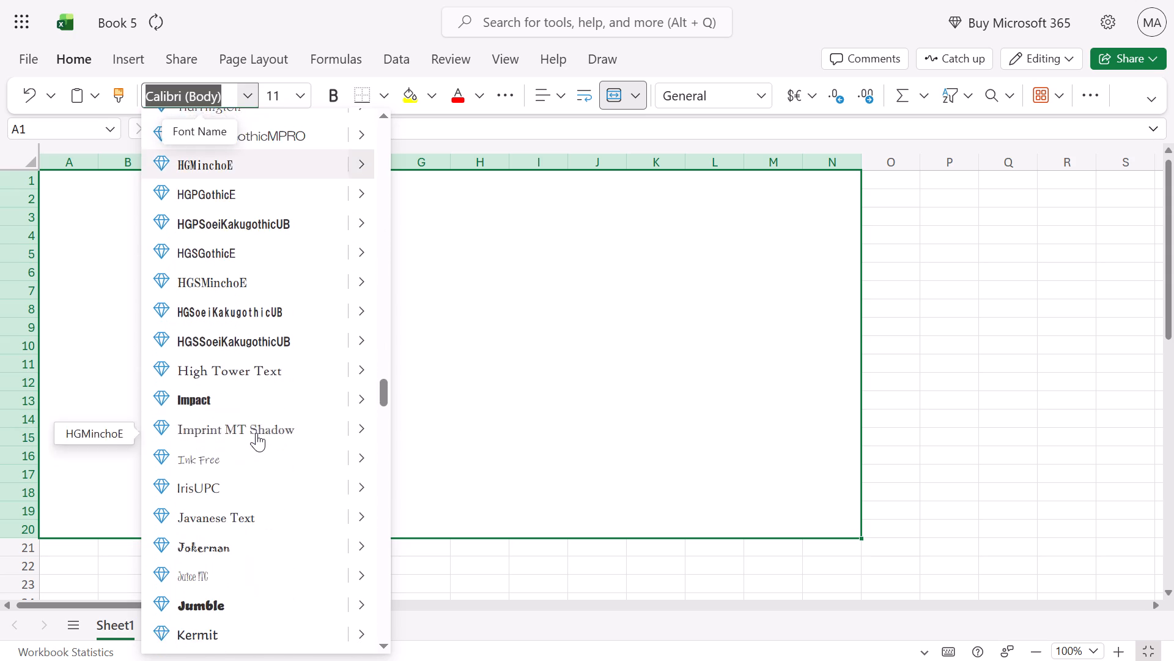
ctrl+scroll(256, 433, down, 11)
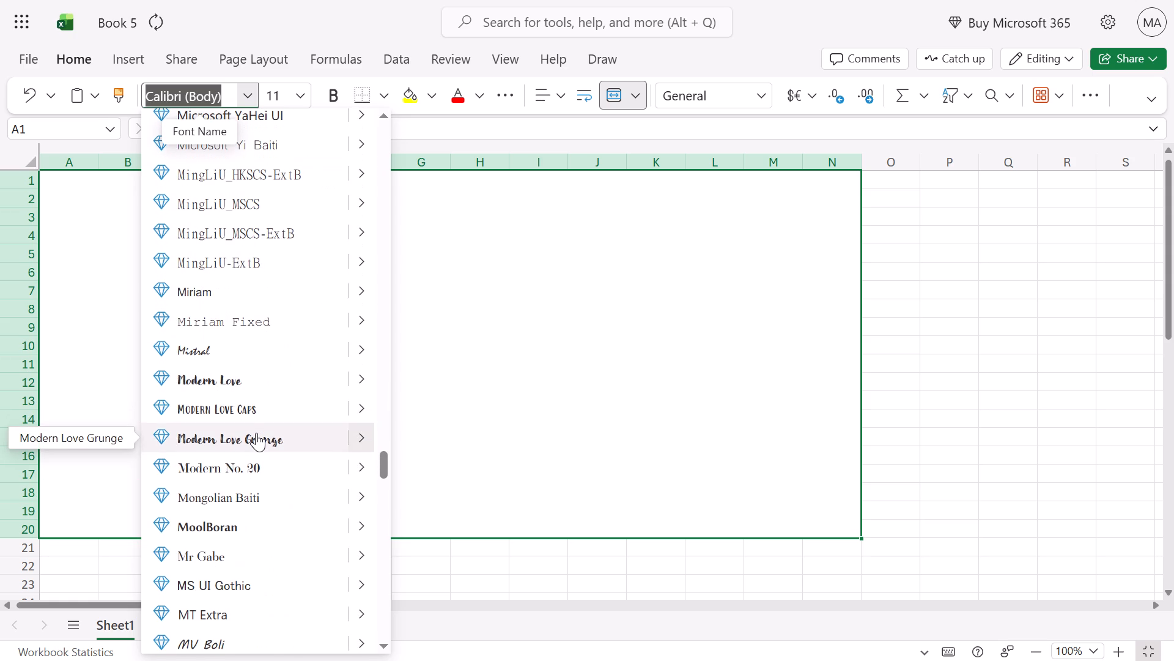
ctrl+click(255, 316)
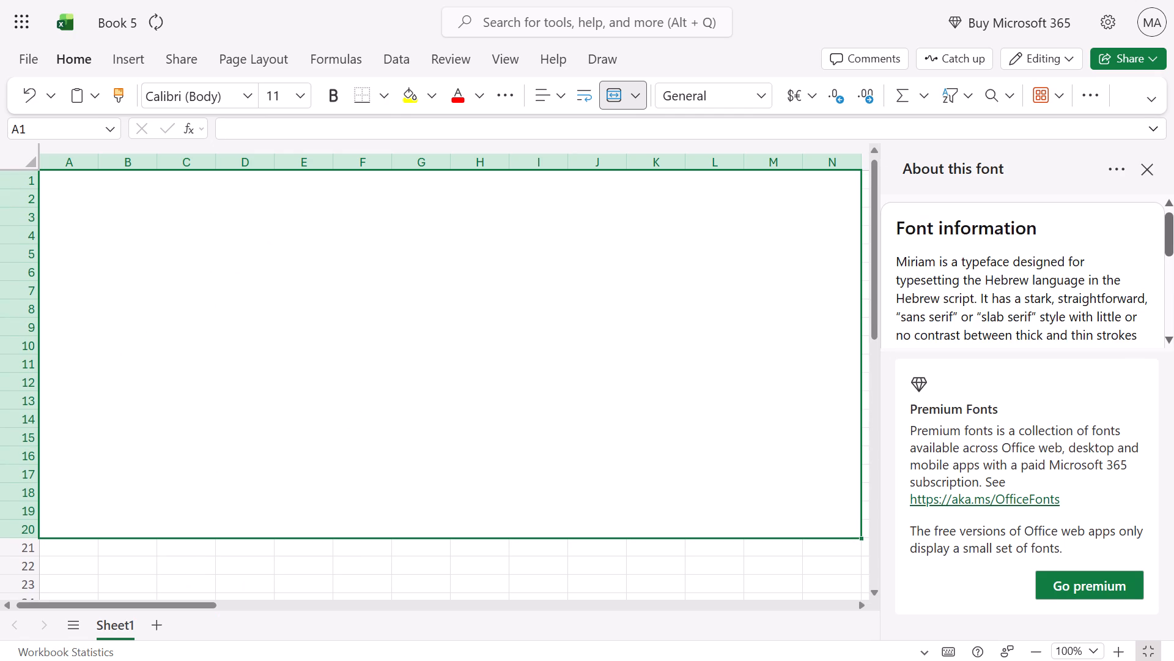
Find Times New Roman by searching for "tim" in the fonts and apply it to the merged cell.
ctrl+click(251, 94)
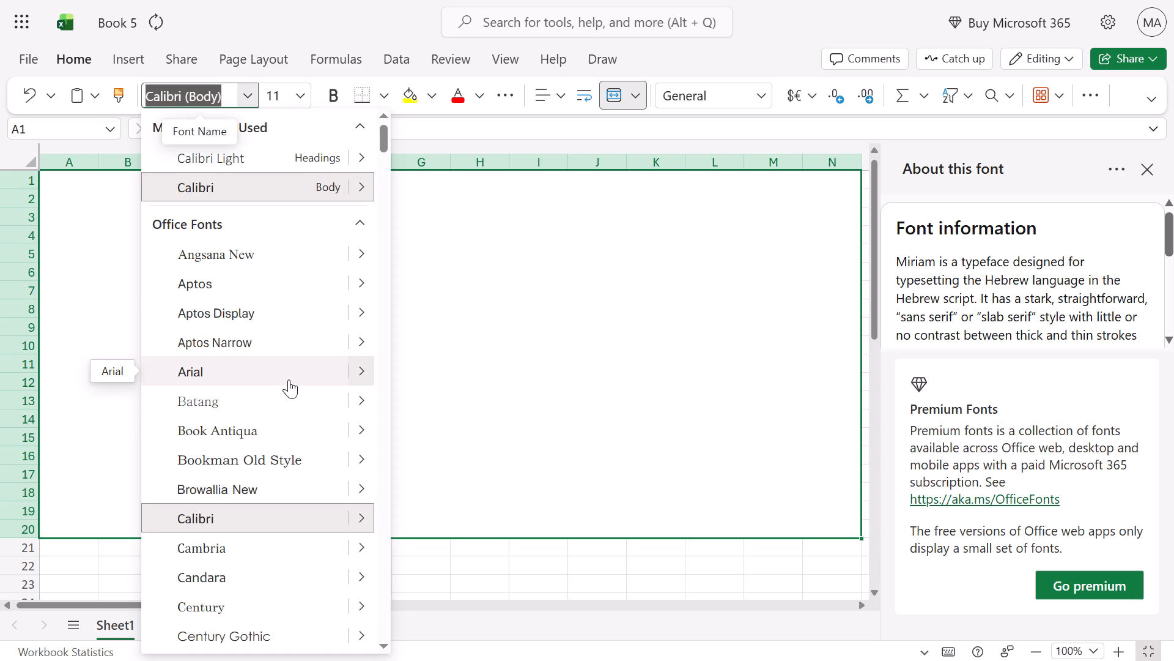
ctrl+scroll(289, 379, down, 2)
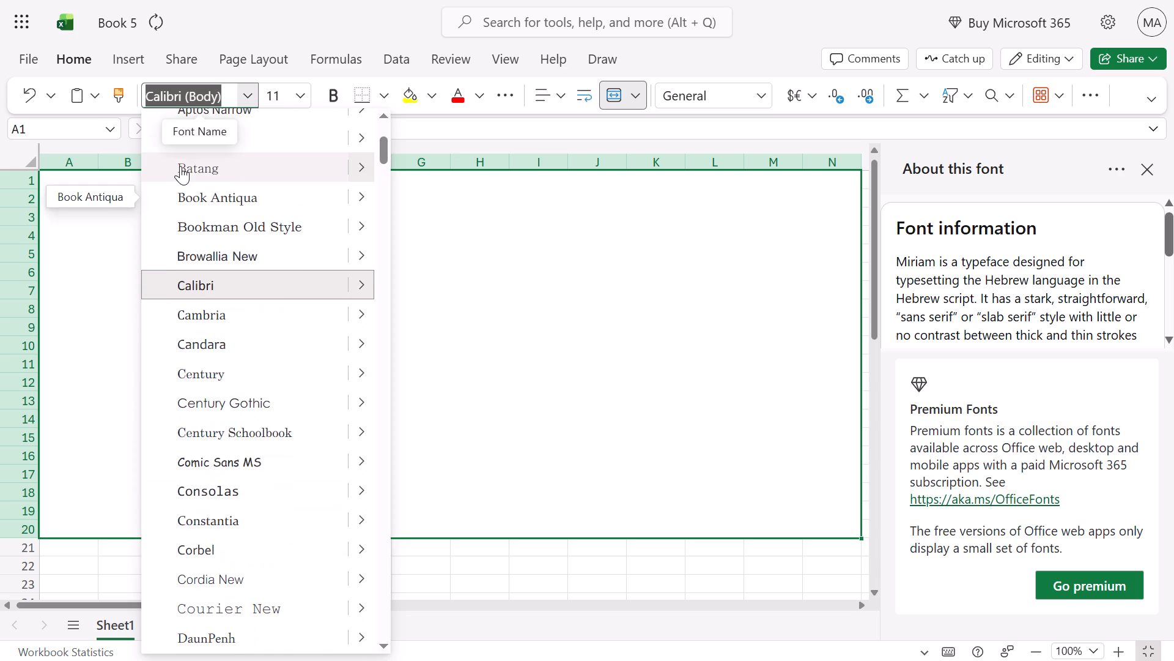
key(t)
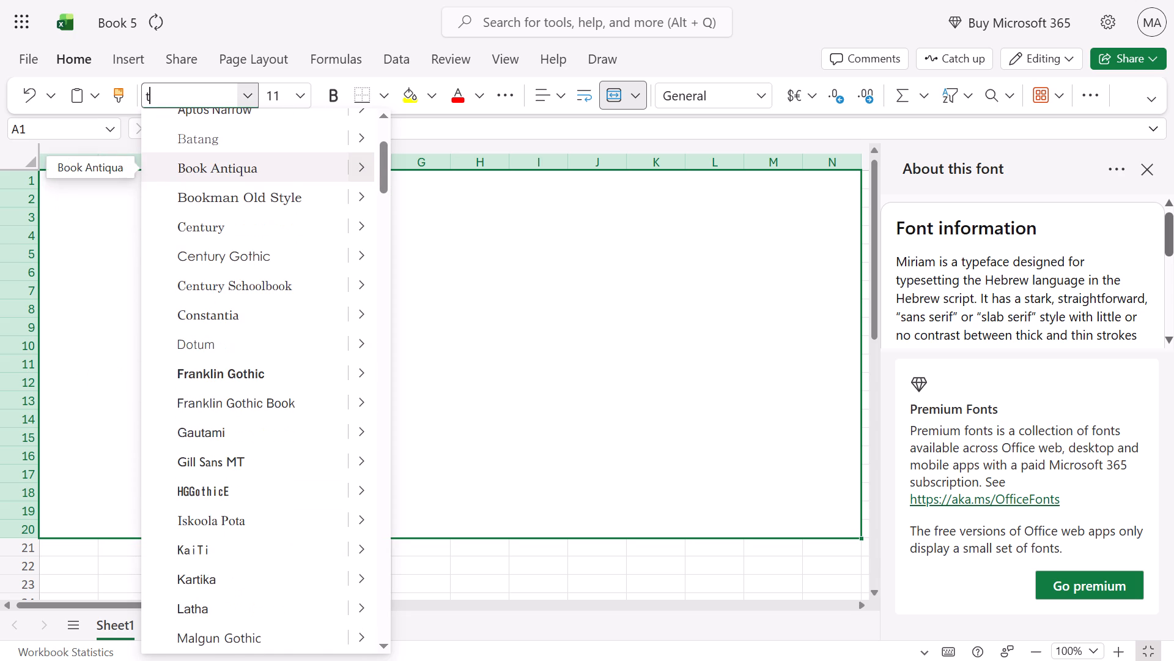
text(im)
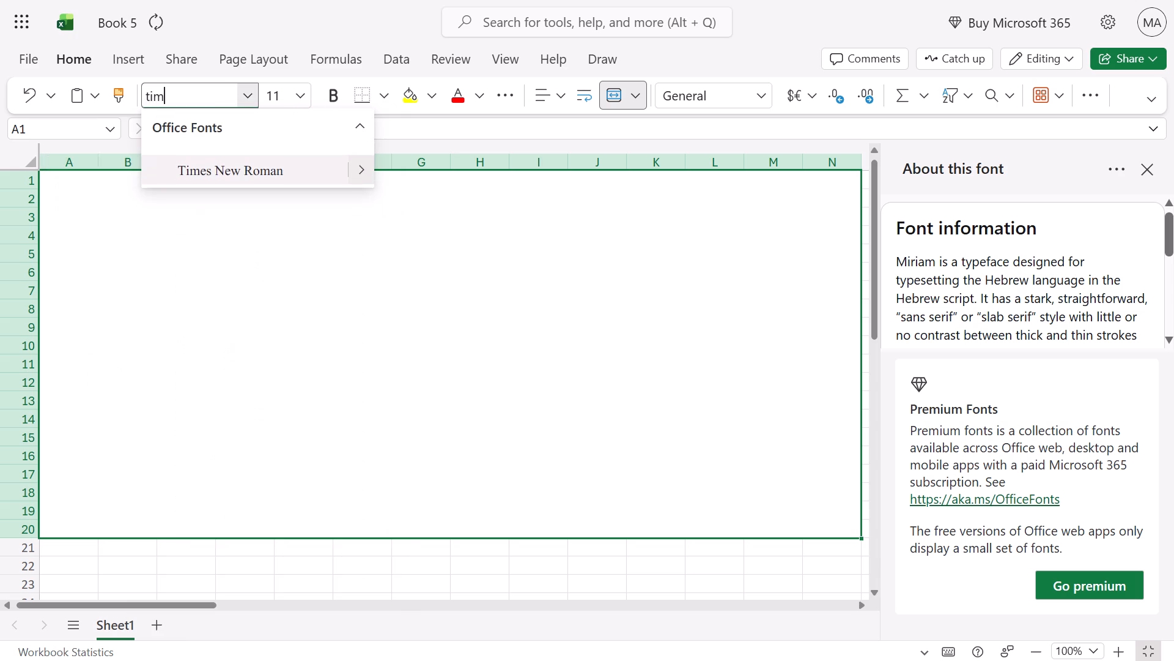
ctrl+click(198, 149)
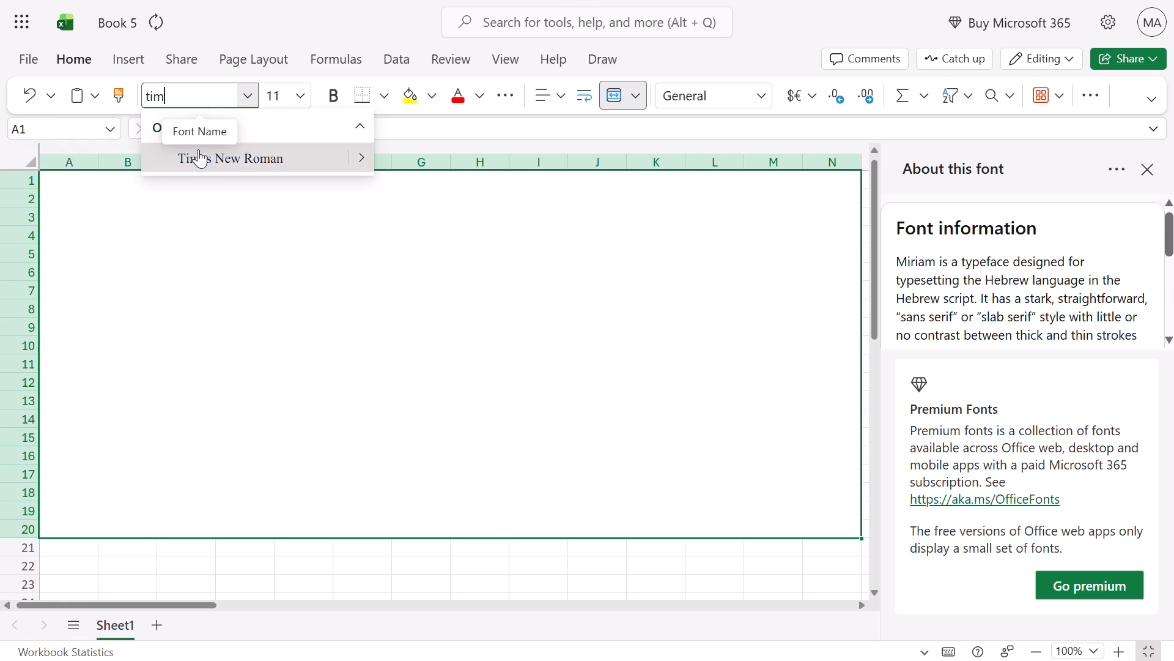
Set the merged cell's font size to 12.
ctrl+click(295, 101)
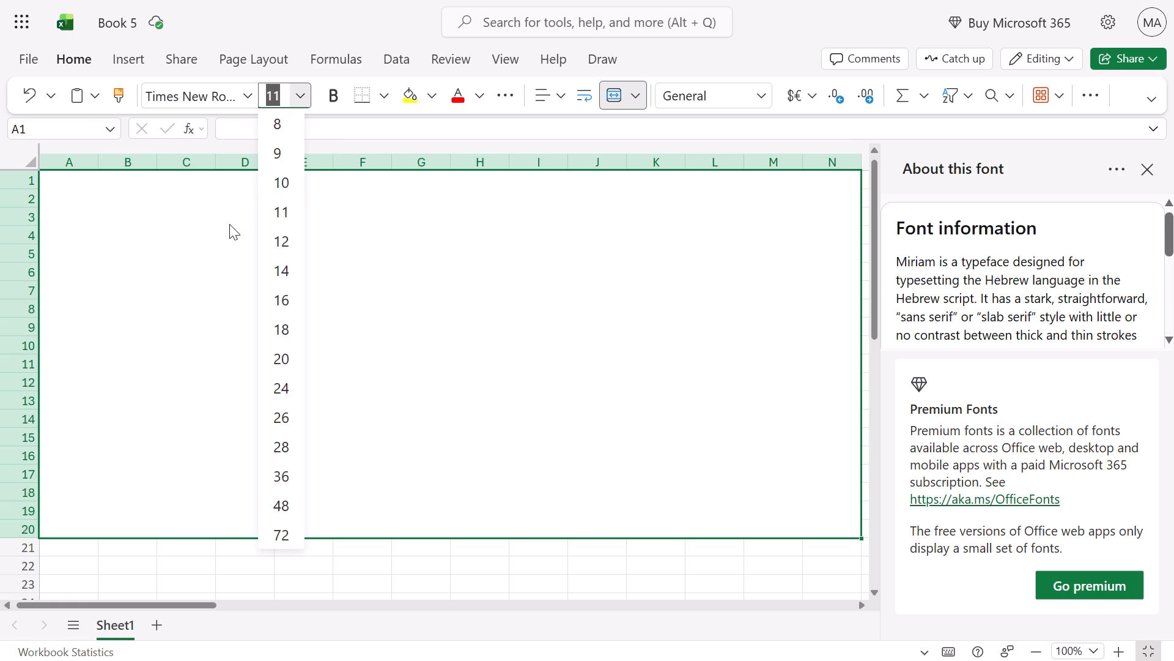
ctrl+click(276, 245)
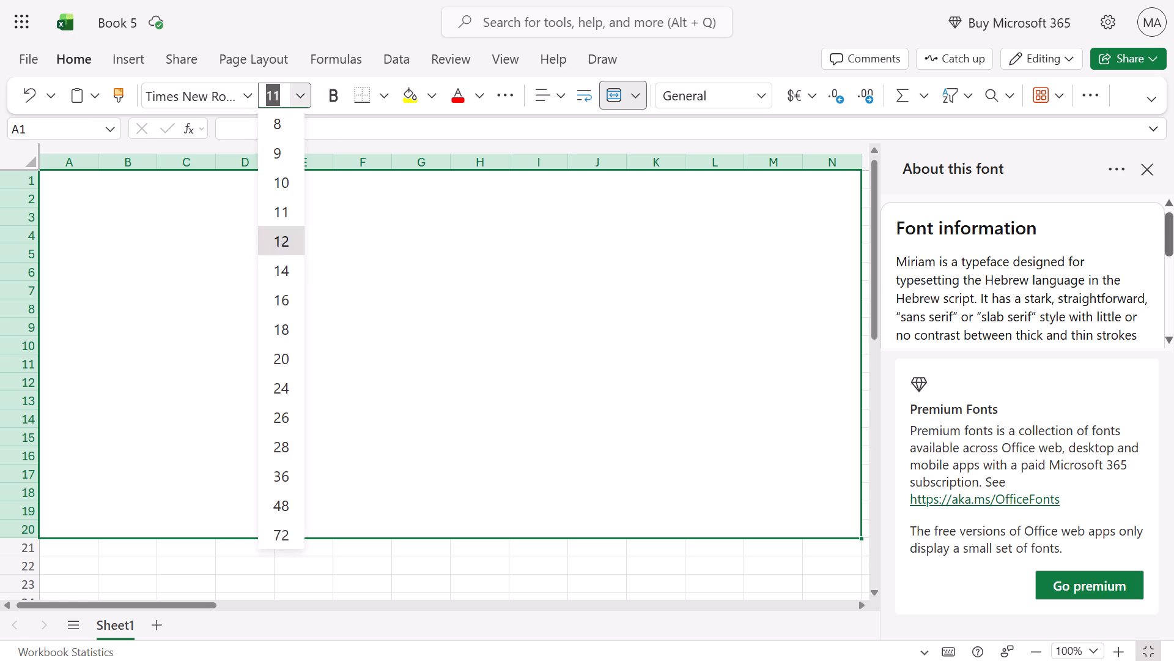
ctrl+click(239, 310)
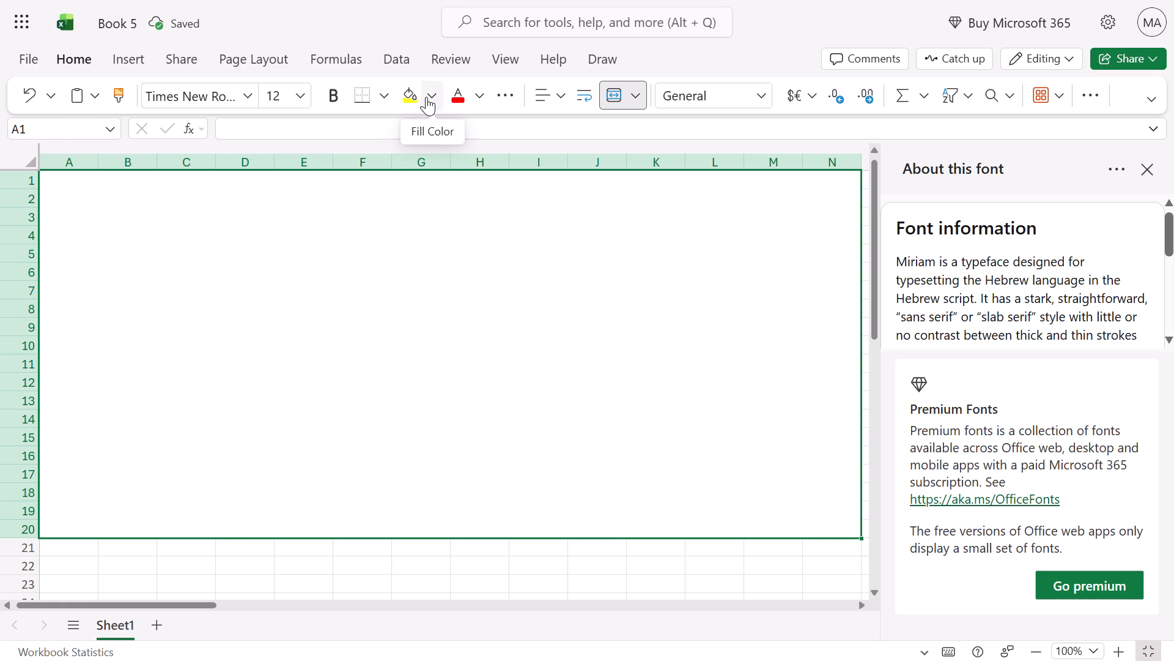
Fill the merged cell with the theme colour Light Gray, Background 2, Darker 90%.
ctrl+click(426, 97)
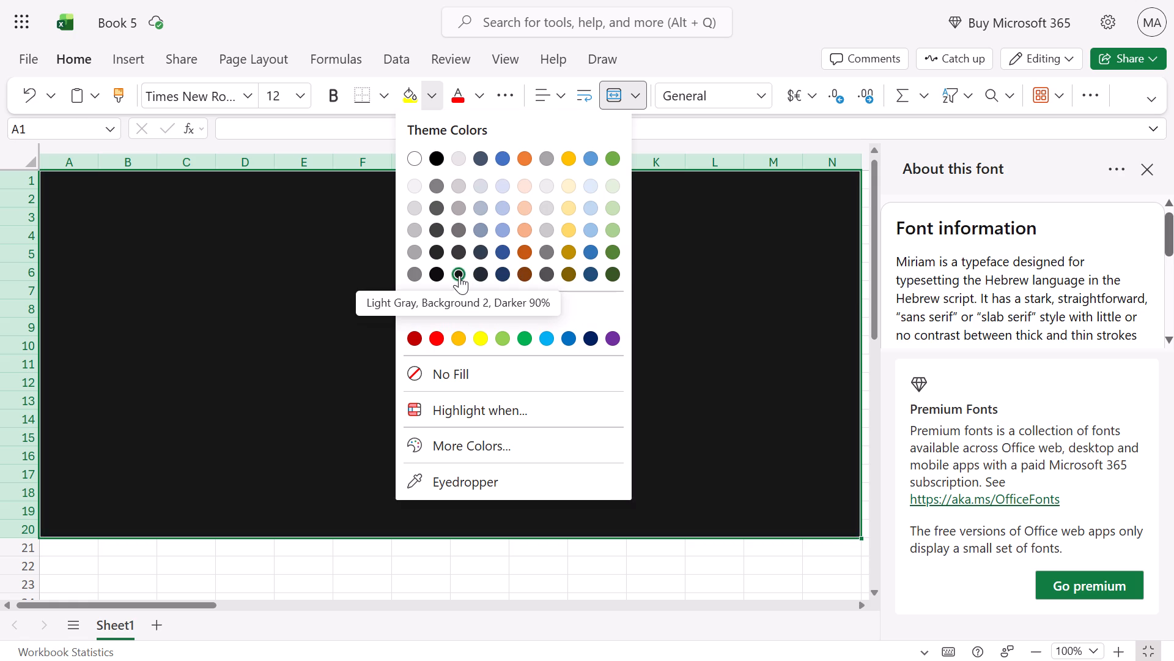
ctrl+click(459, 275)
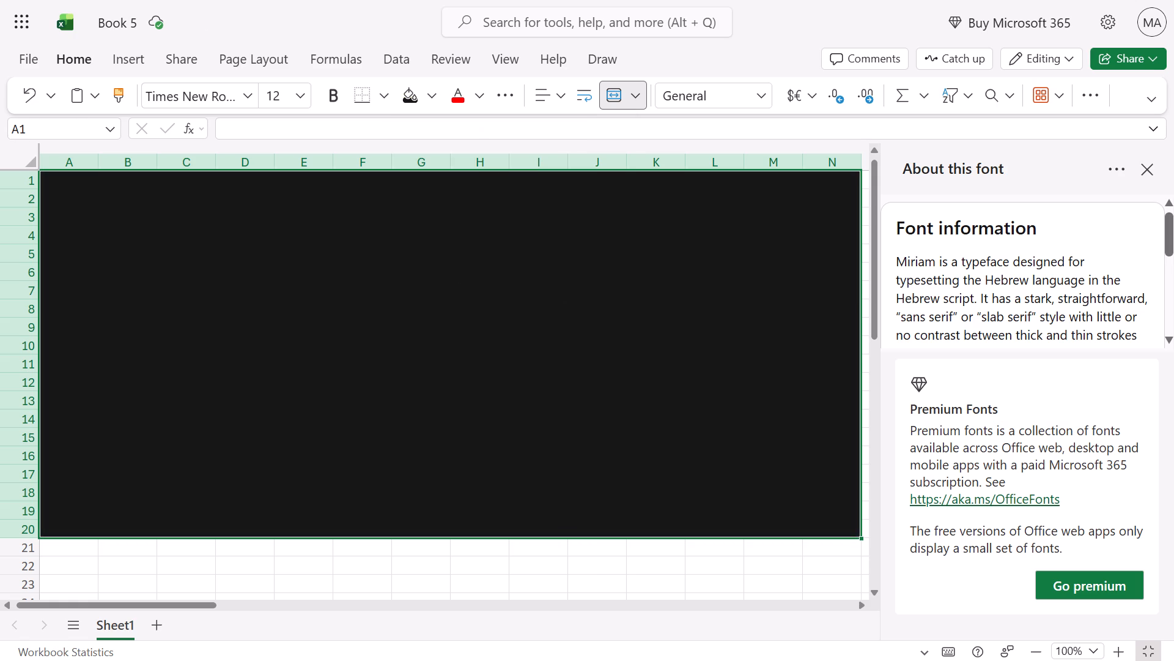
Open the custom colour settings for the merged cell's fill.
ctrl+click(435, 89)
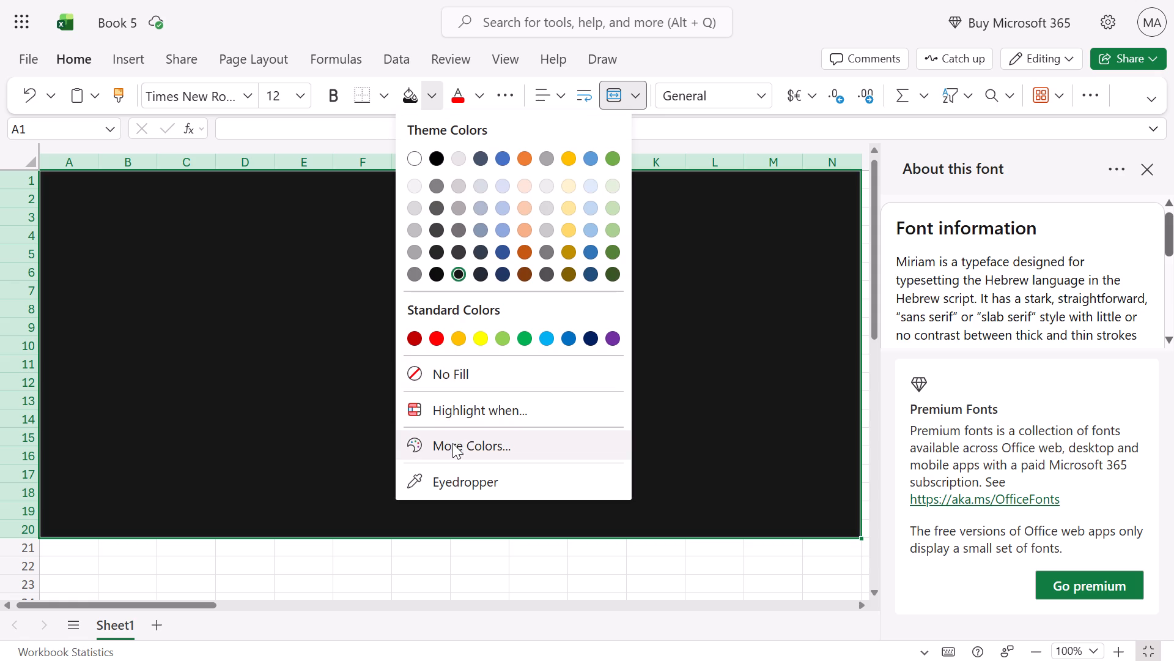
ctrl+click(457, 440)
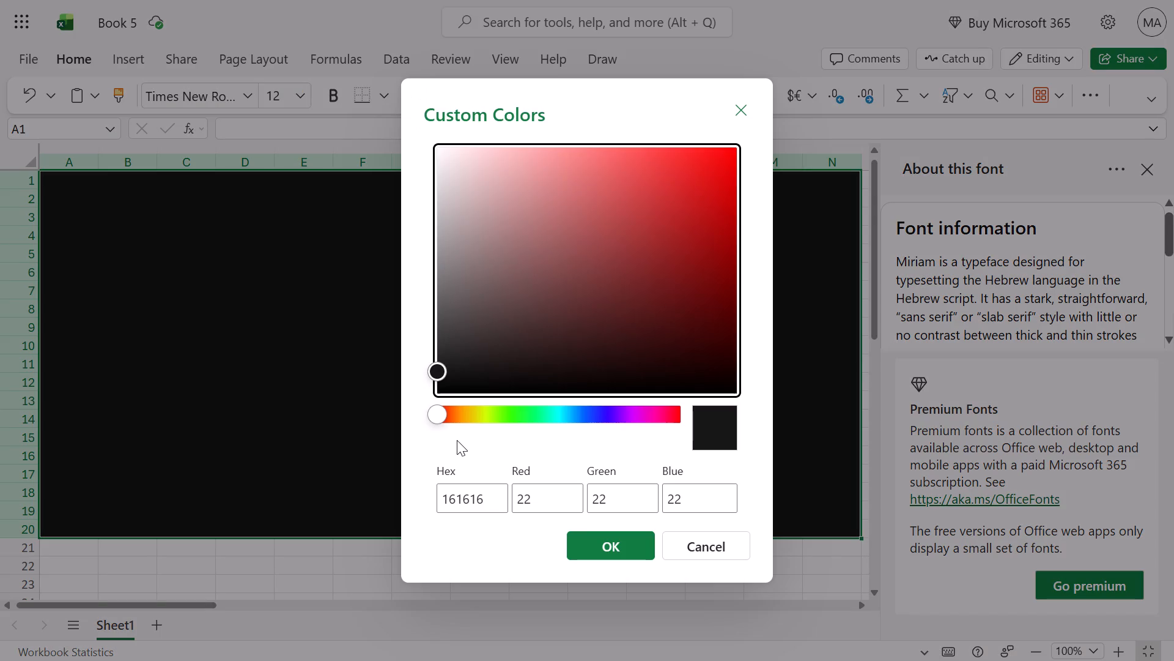
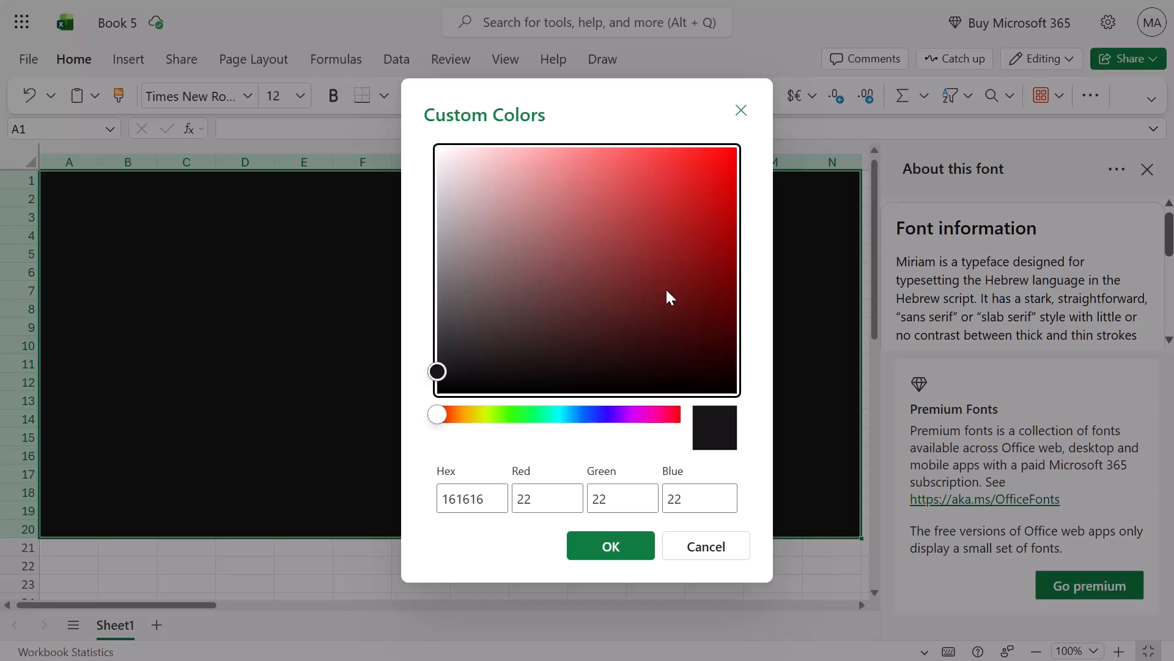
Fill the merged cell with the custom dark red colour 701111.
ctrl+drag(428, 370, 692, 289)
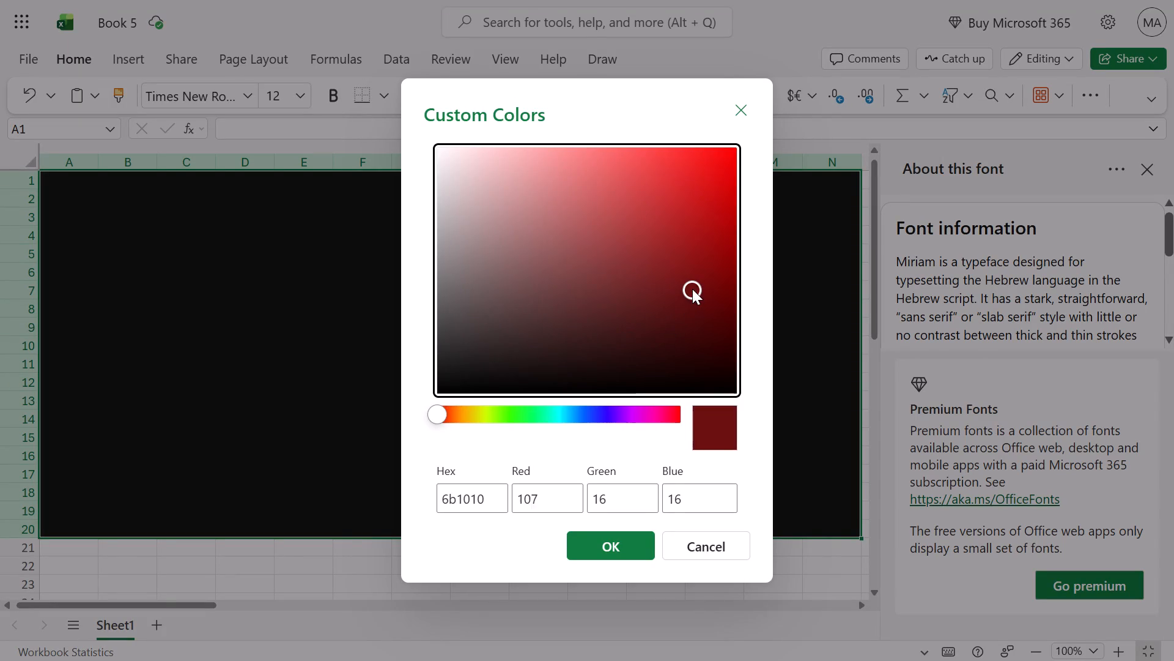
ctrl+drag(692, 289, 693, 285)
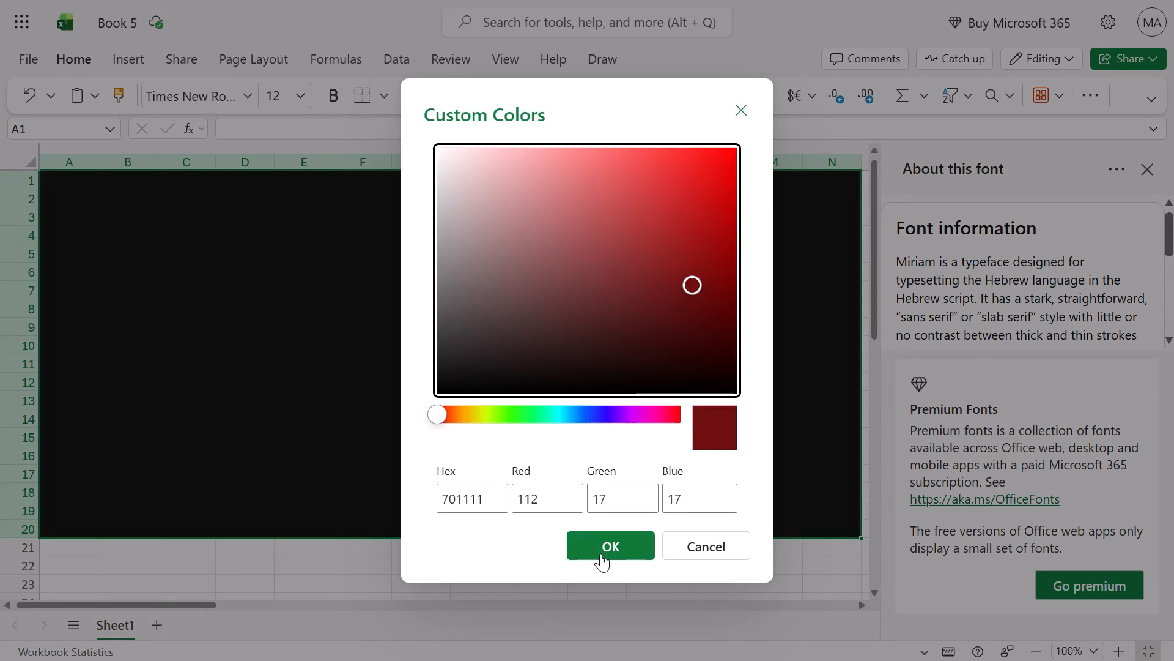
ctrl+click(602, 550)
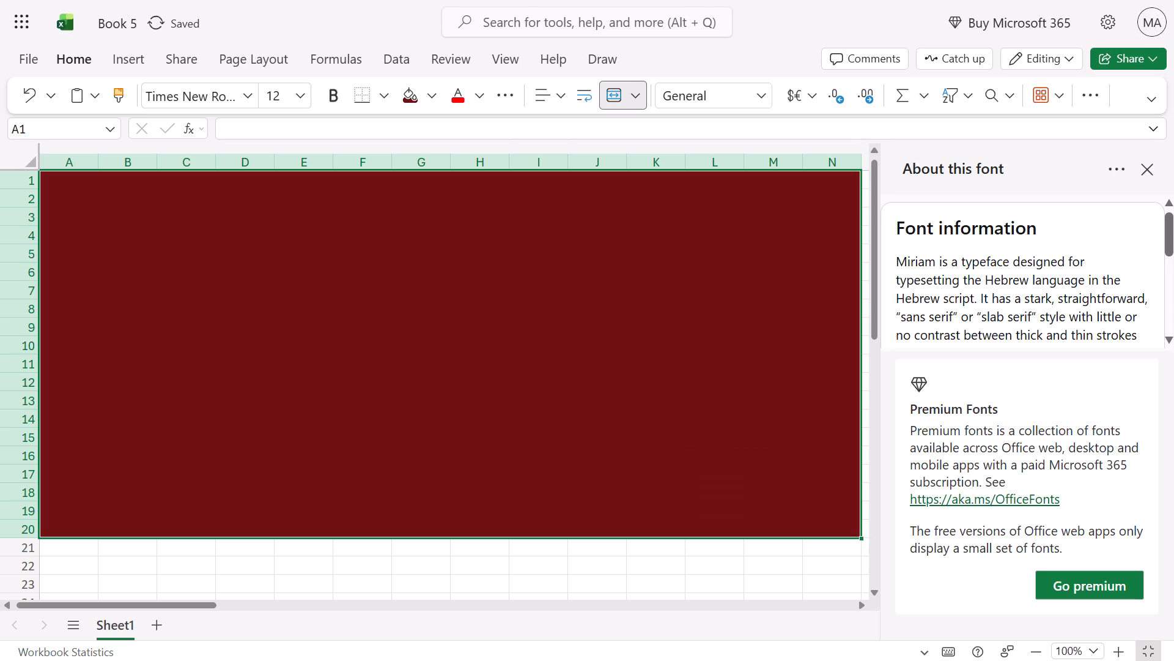
Undo the fill, font size, font and merge changes on A1:N20, closing the font information pane.
ctrl+click(243, 372)
ctrl+click(484, 92)
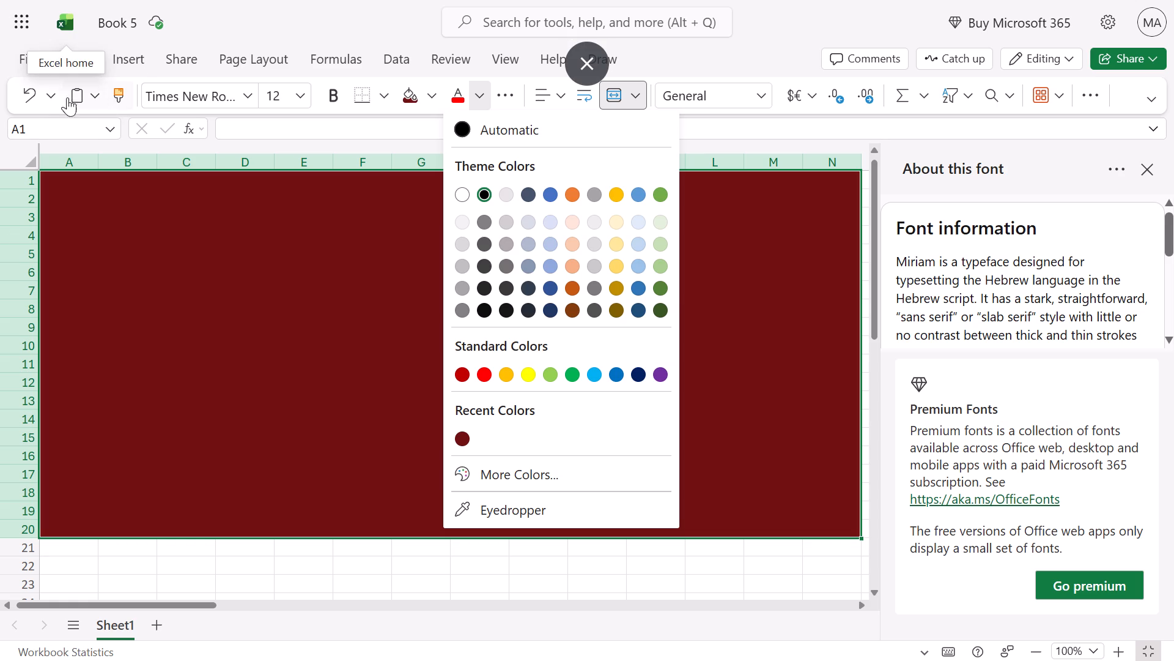
ctrl+click(33, 92)
ctrl+click(33, 92)
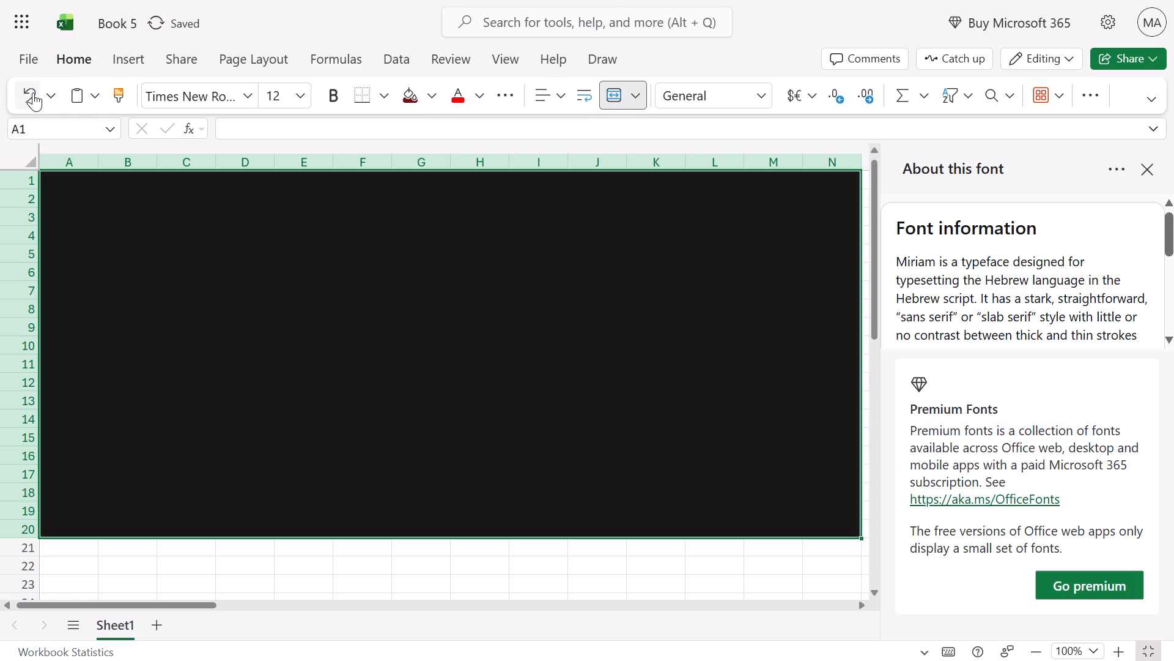
ctrl+click(33, 92)
ctrl+click(33, 92)
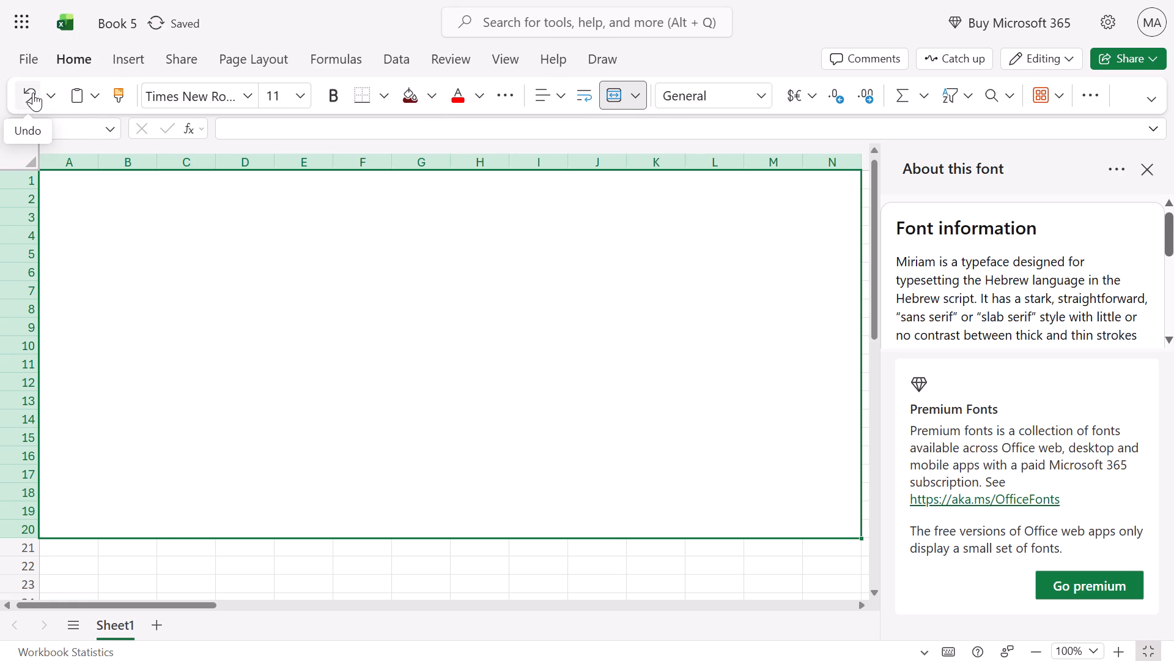
ctrl+click(33, 92)
ctrl+click(1146, 168)
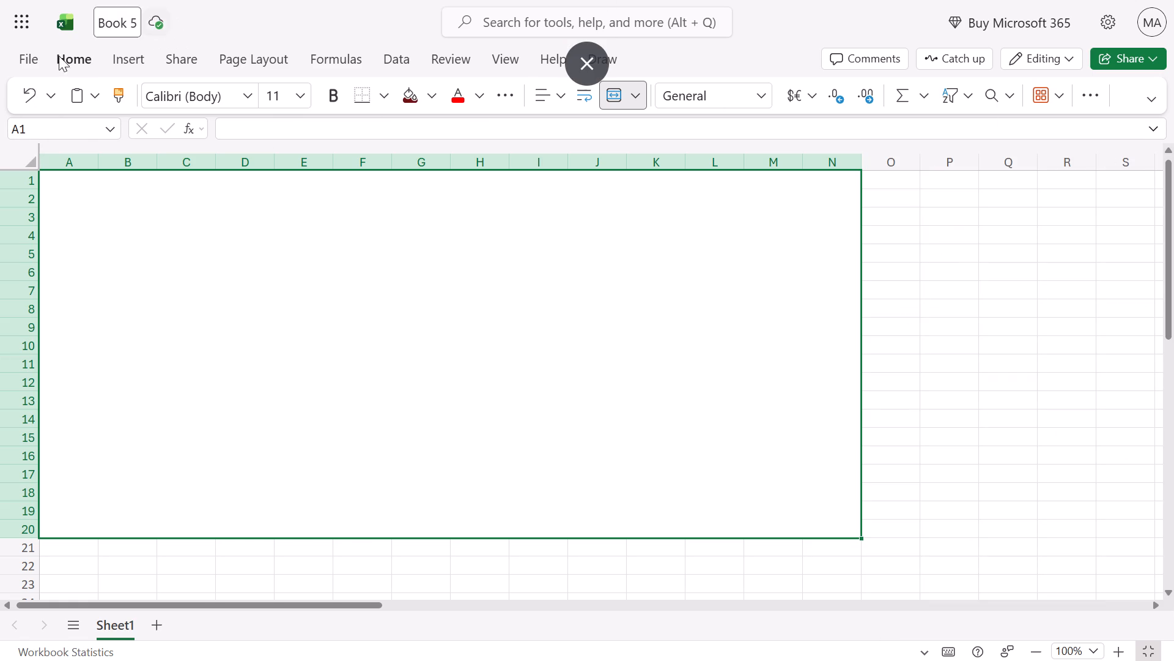
ctrl+click(28, 94)
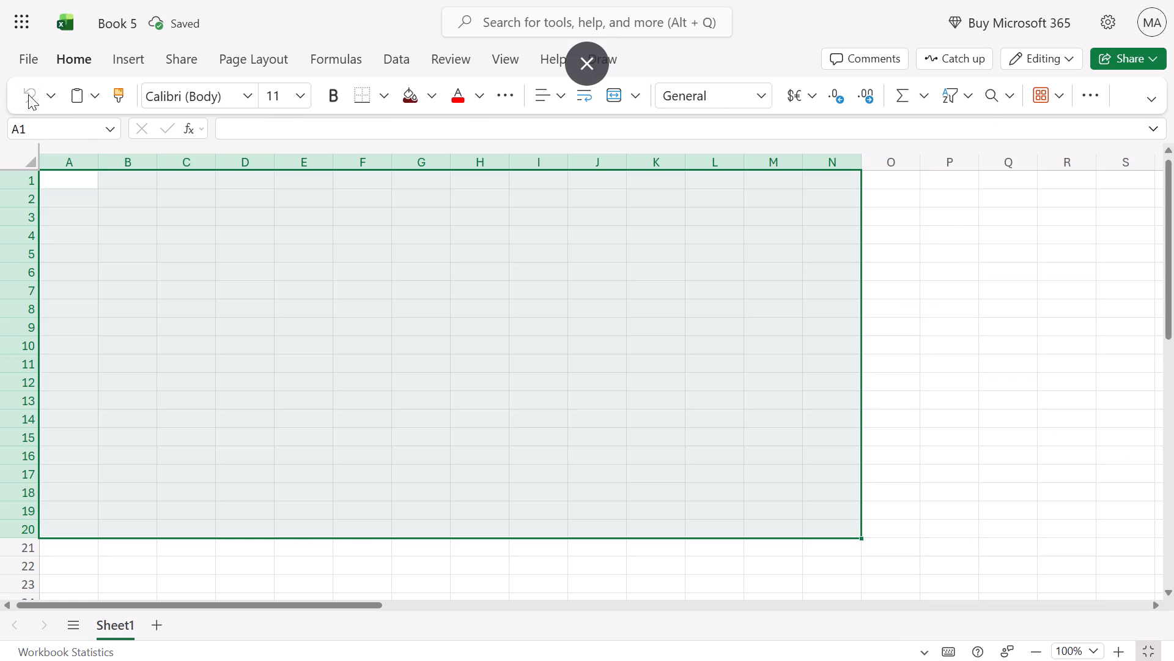
Rename the worksheet Sheet1 as "Dream Life".
ctrl+click(241, 329)
ctrl+click(122, 626)
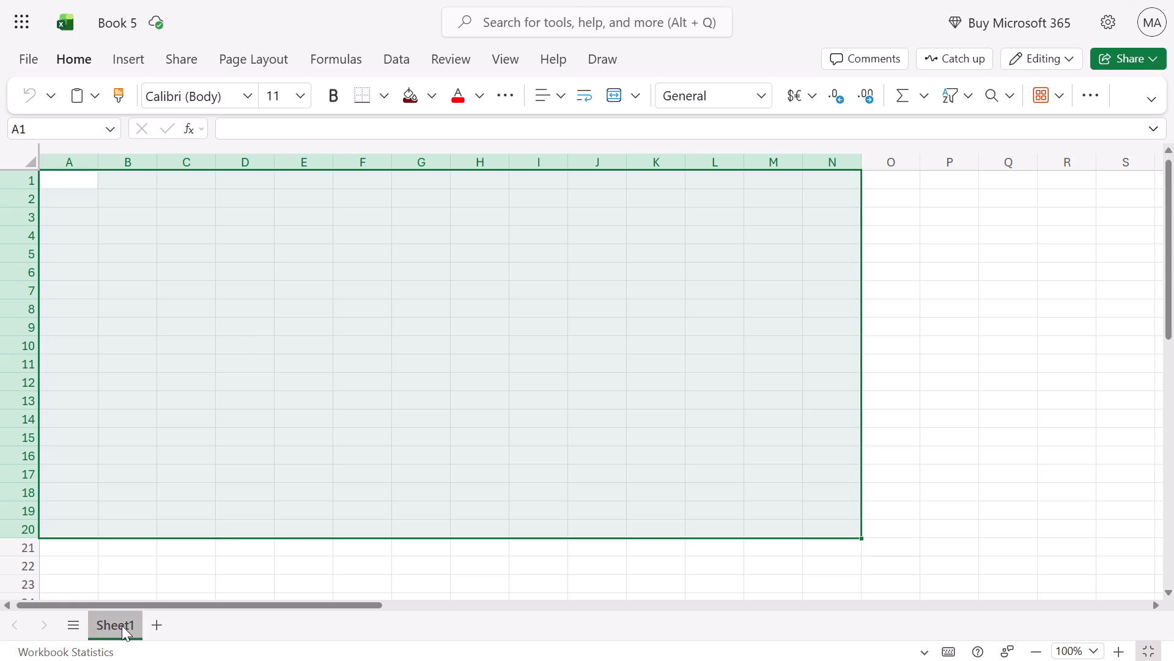
ctrl+double_click(122, 626)
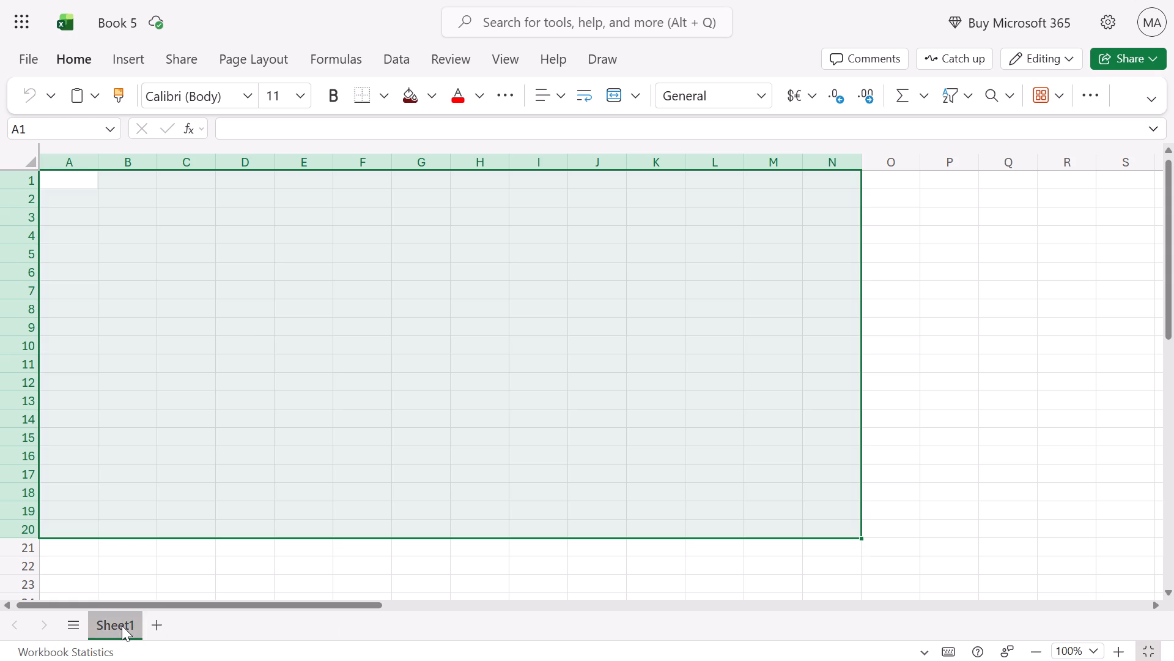
ctrl+right_click(122, 626)
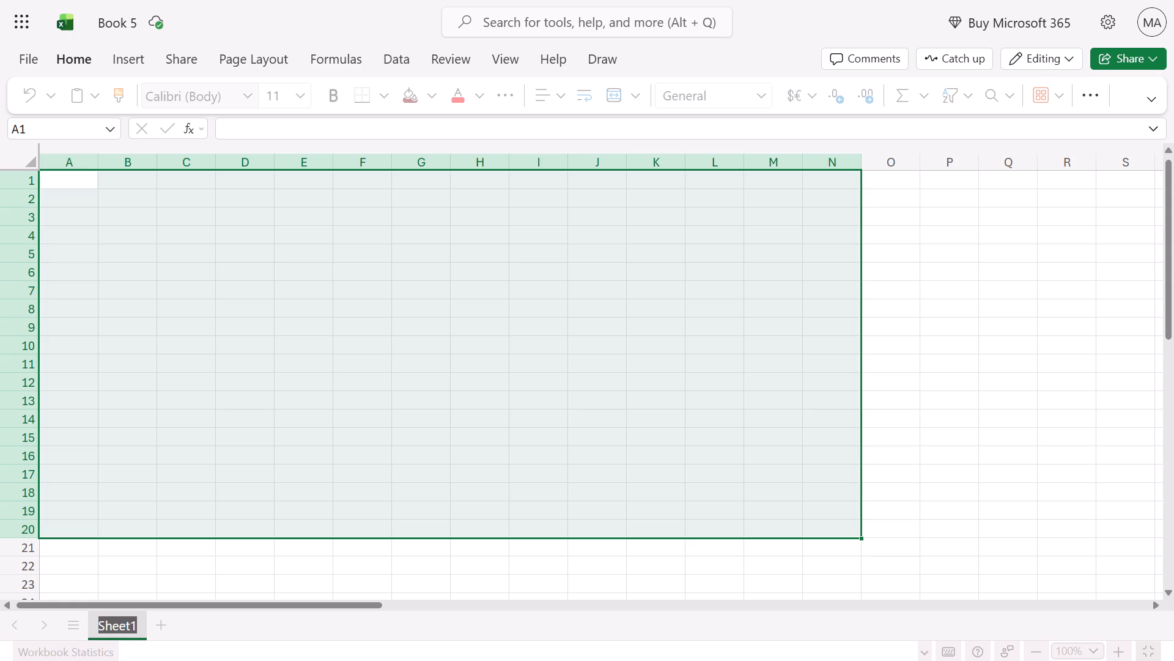
text(Drea)
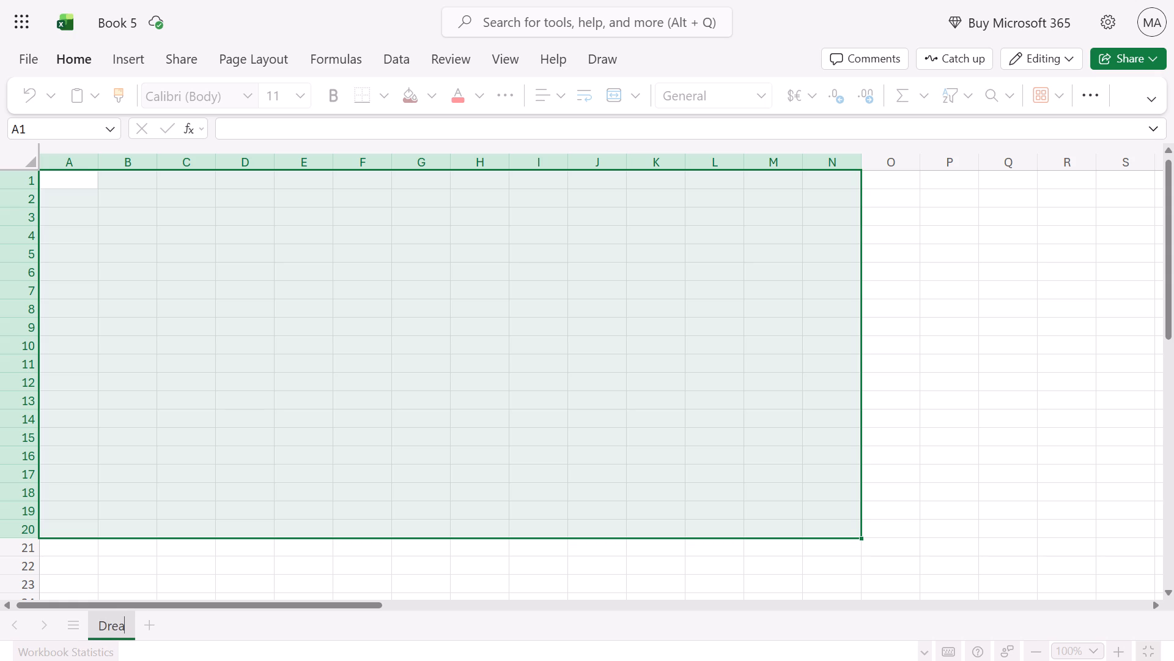
key(m)
key(space)
text(Life)
key(Return)
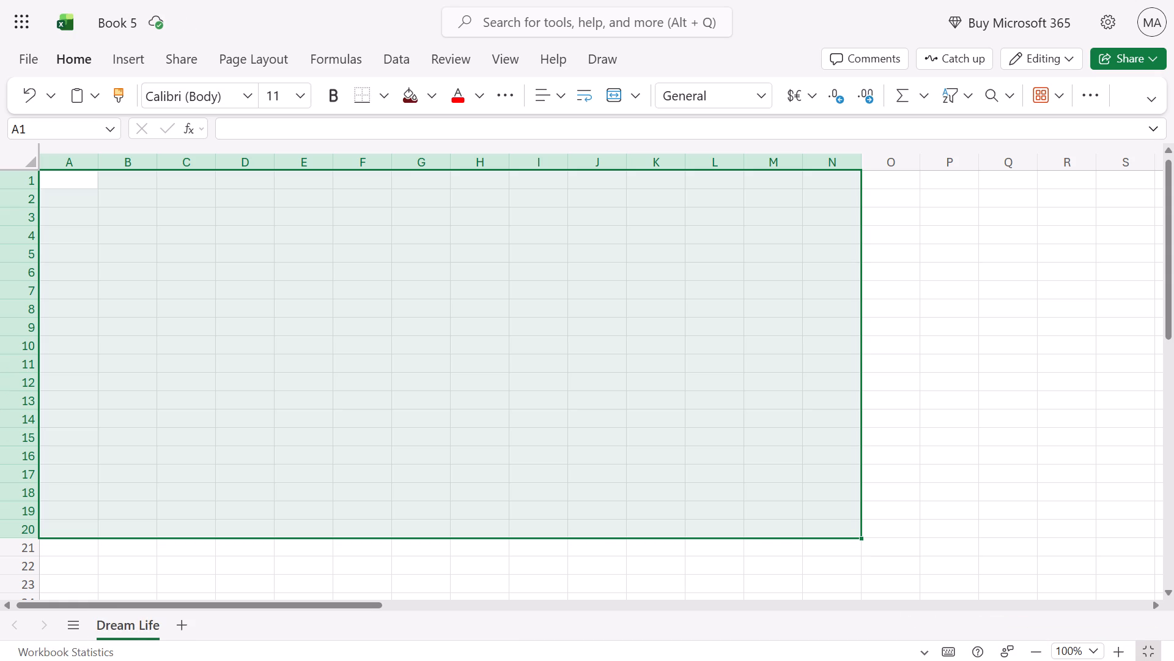
Enter the heading "Dream purchase" in cell A1.
click(81, 180)
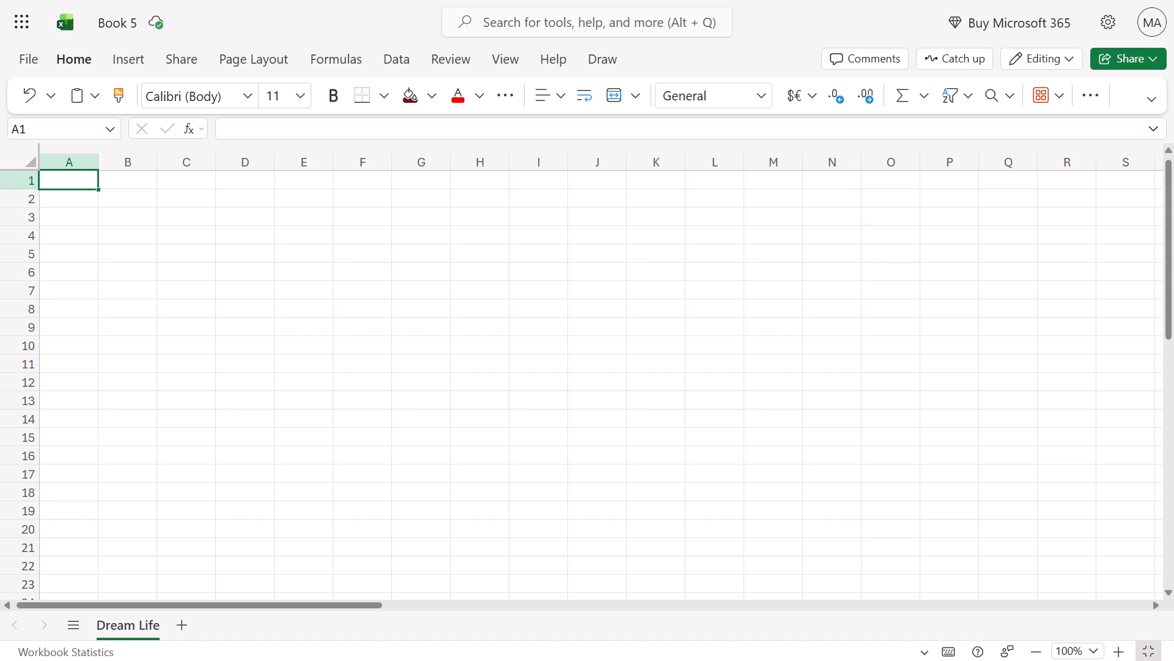
key(shift+d)
text(rea)
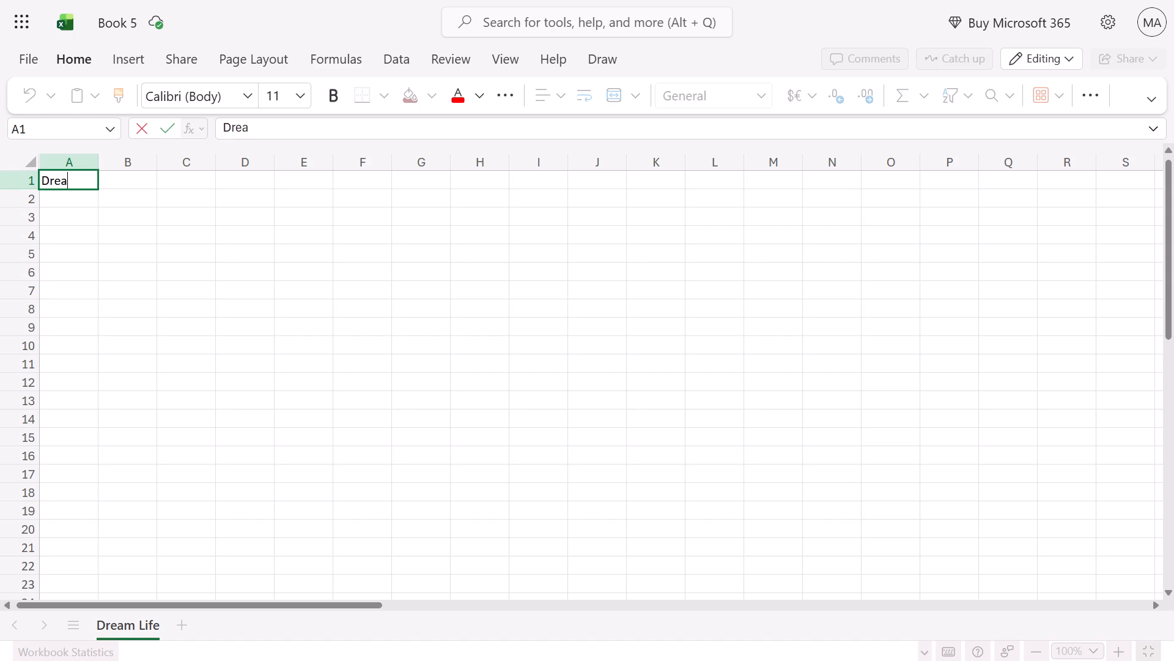
text(m purchase)
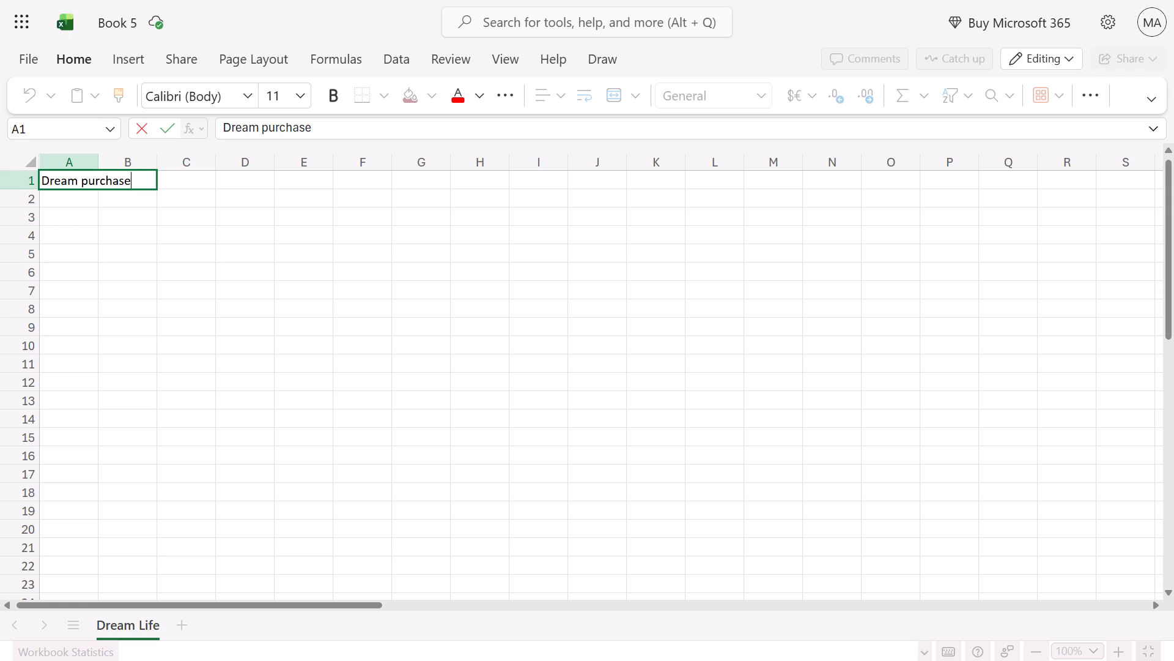
click(145, 160)
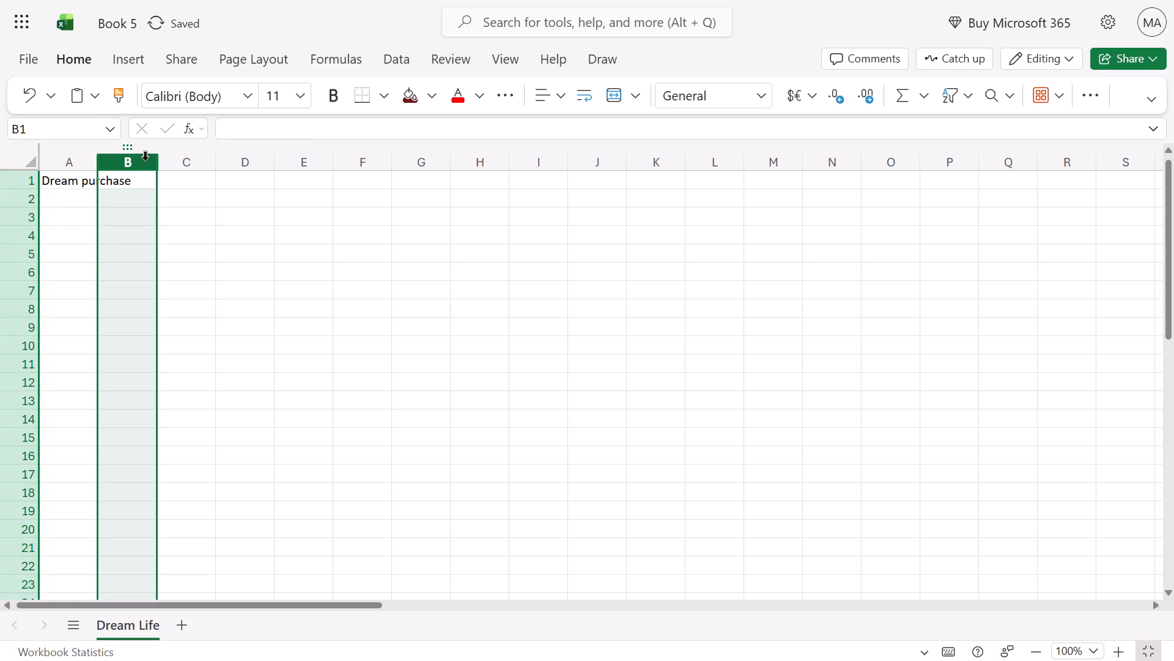
Widen column A so that the heading "Dream purchase" fits within it.
click(138, 184)
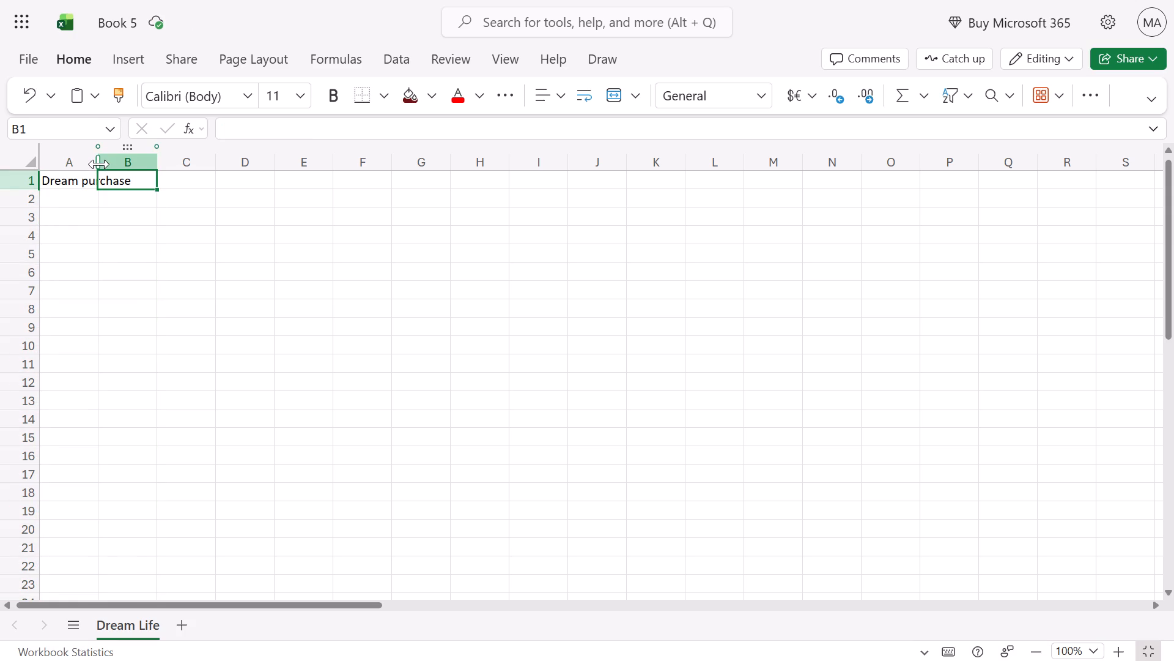
drag(99, 164, 127, 170)
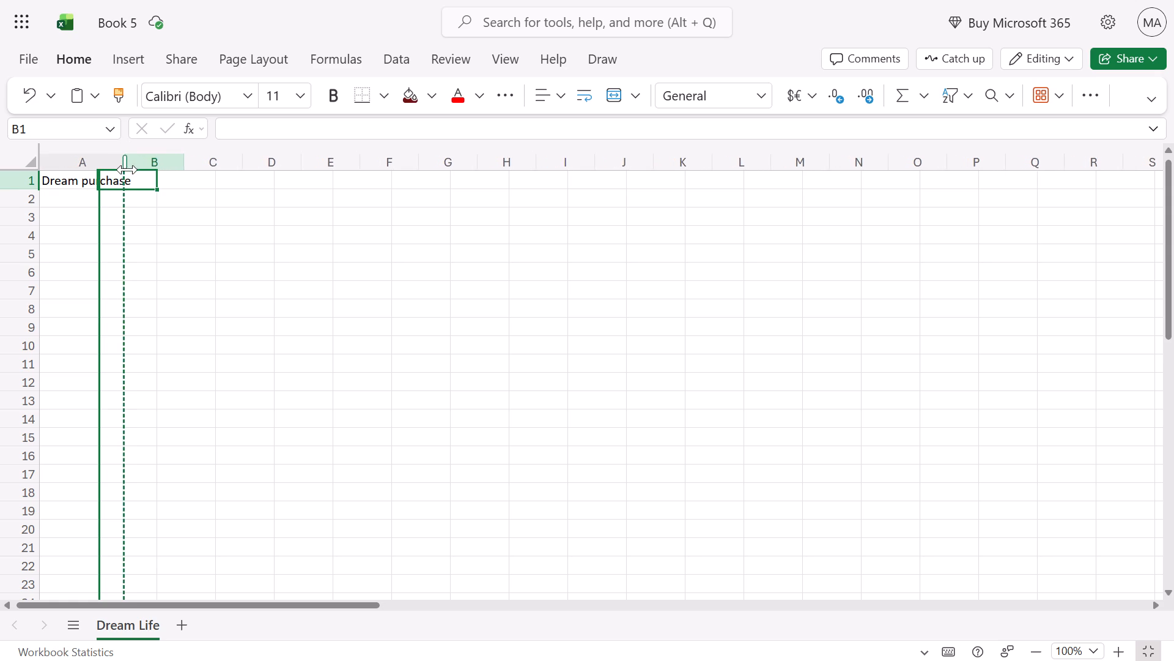
drag(127, 170, 134, 170)
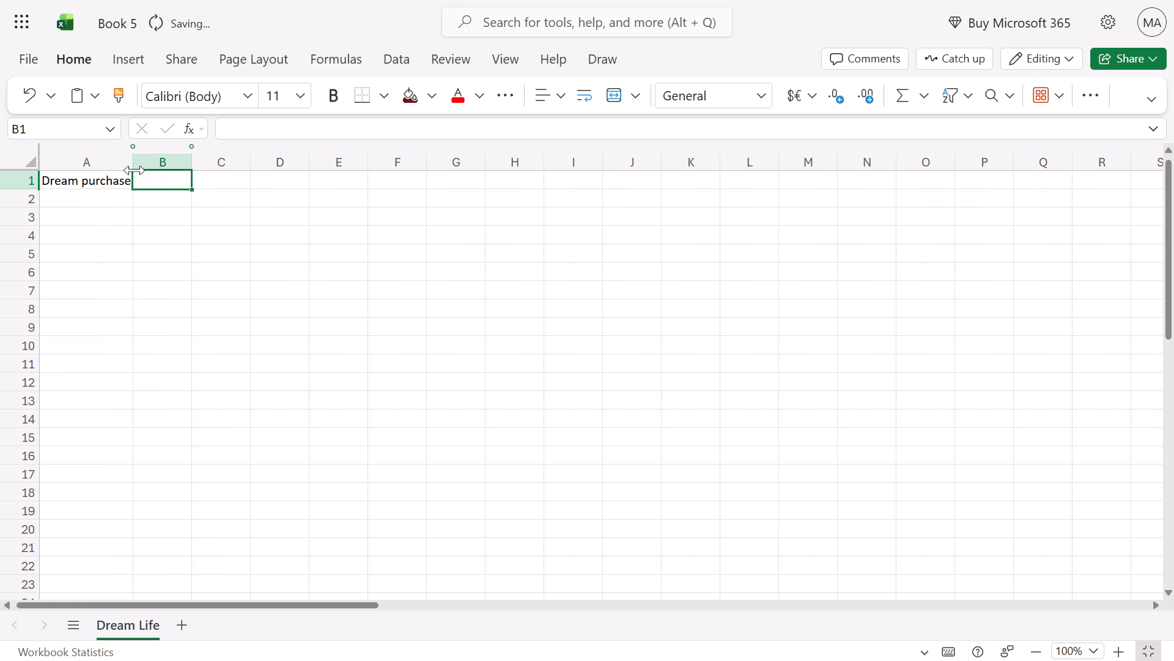
Enter the heading "Estimated Cost" in cell B1.
click(153, 185)
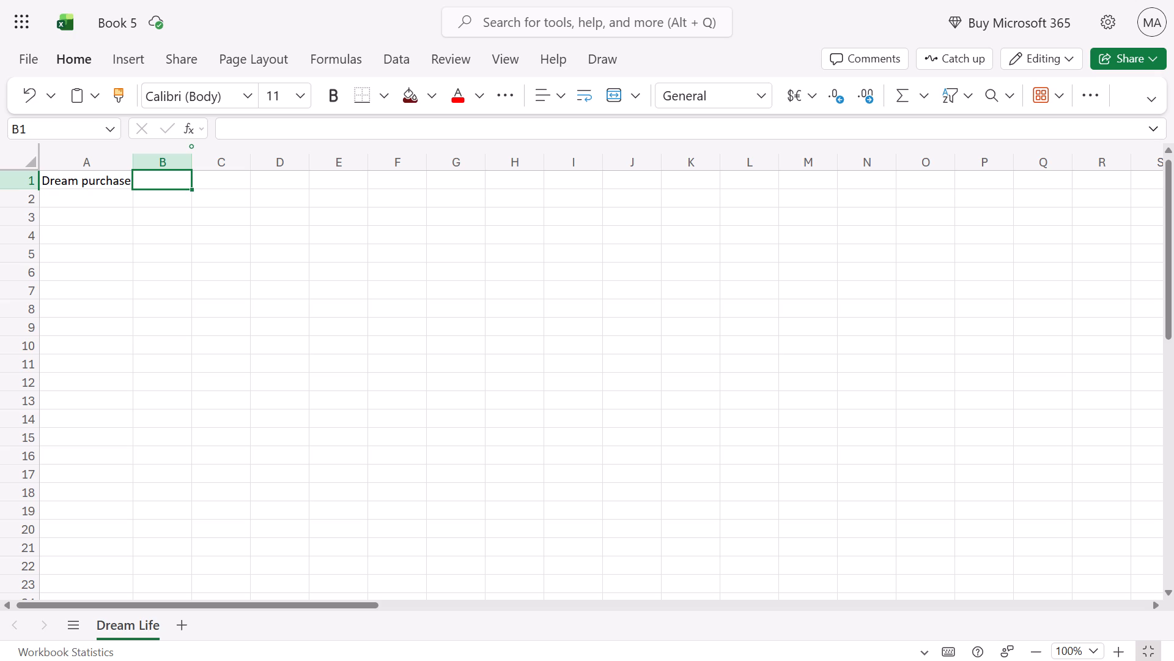
text(es)
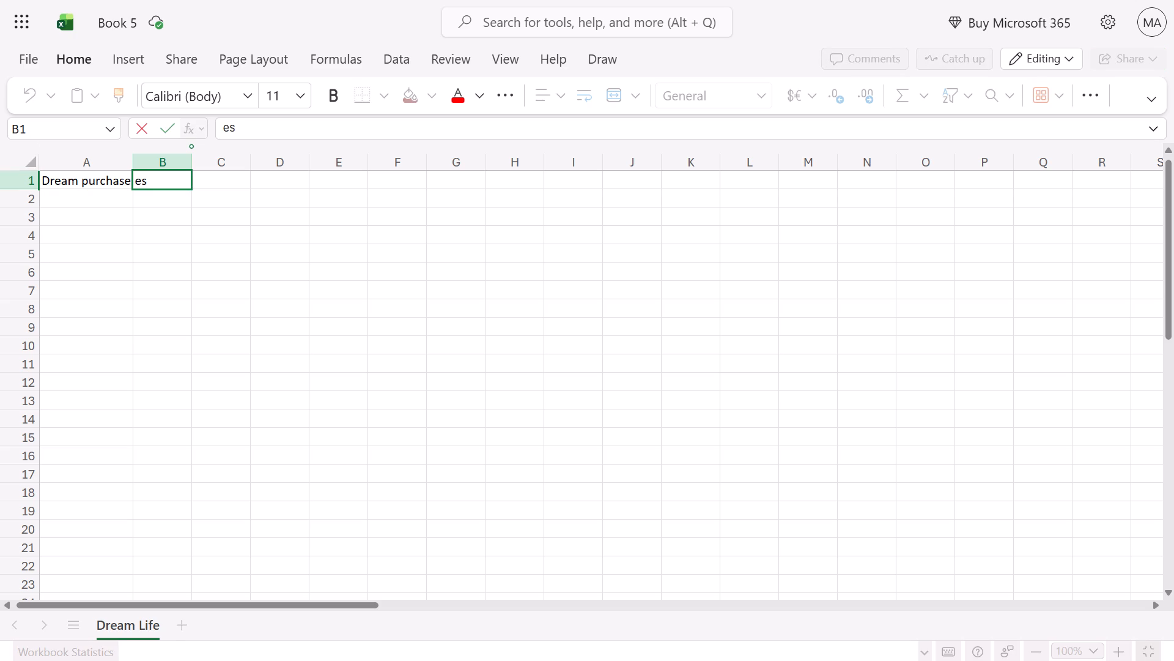
key(BackSpace)
key(BackSpace)
text(Estu)
key(BackSpace)
text(imated)
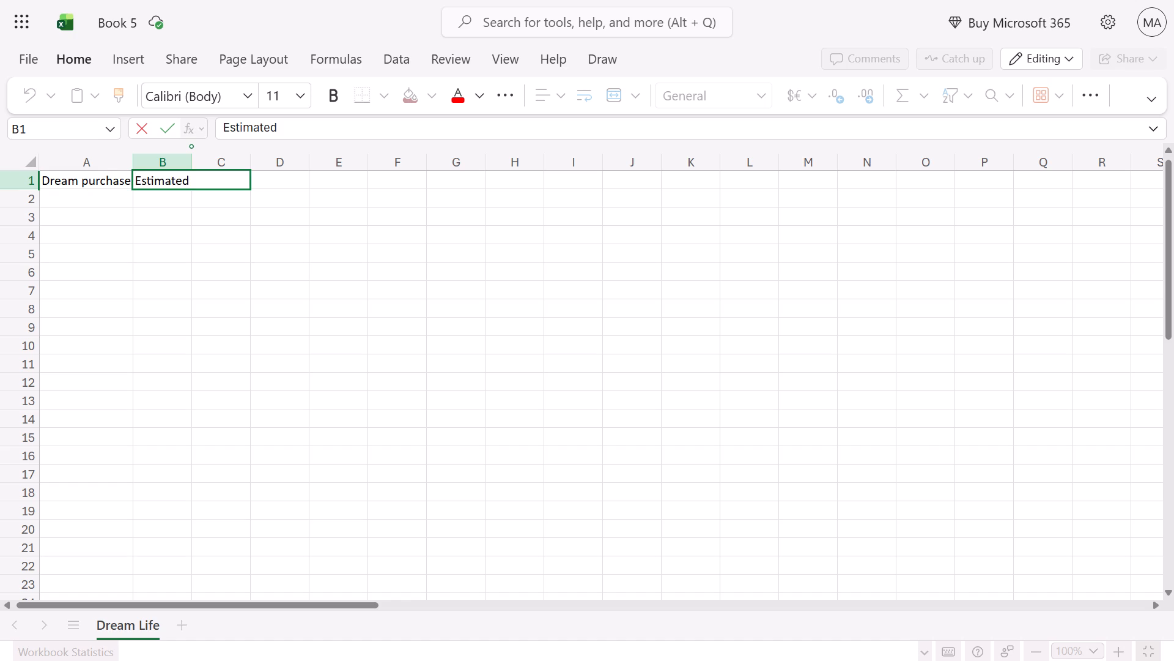
key(space)
text(Co)
text(st)
Widen column B to roughly twice its width so that the heading "Estimated Cost" fits.
drag(193, 164, 255, 165)
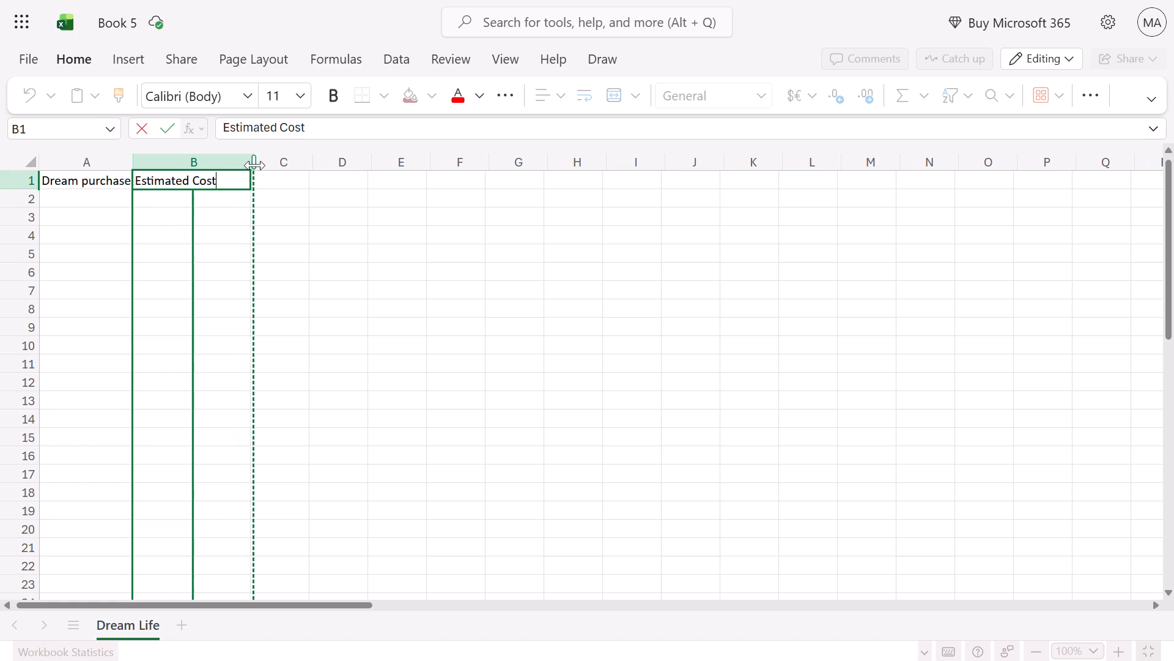
drag(255, 165, 256, 165)
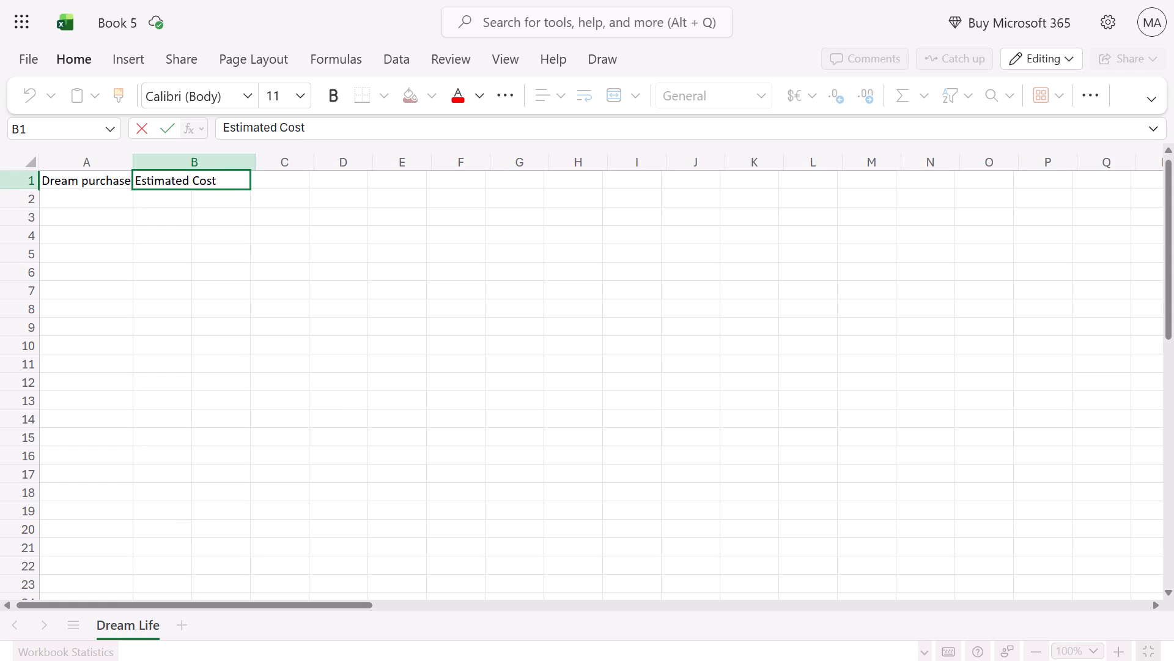
Try to undo the widening of column B, and commit the heading entry in B1.
click(175, 176)
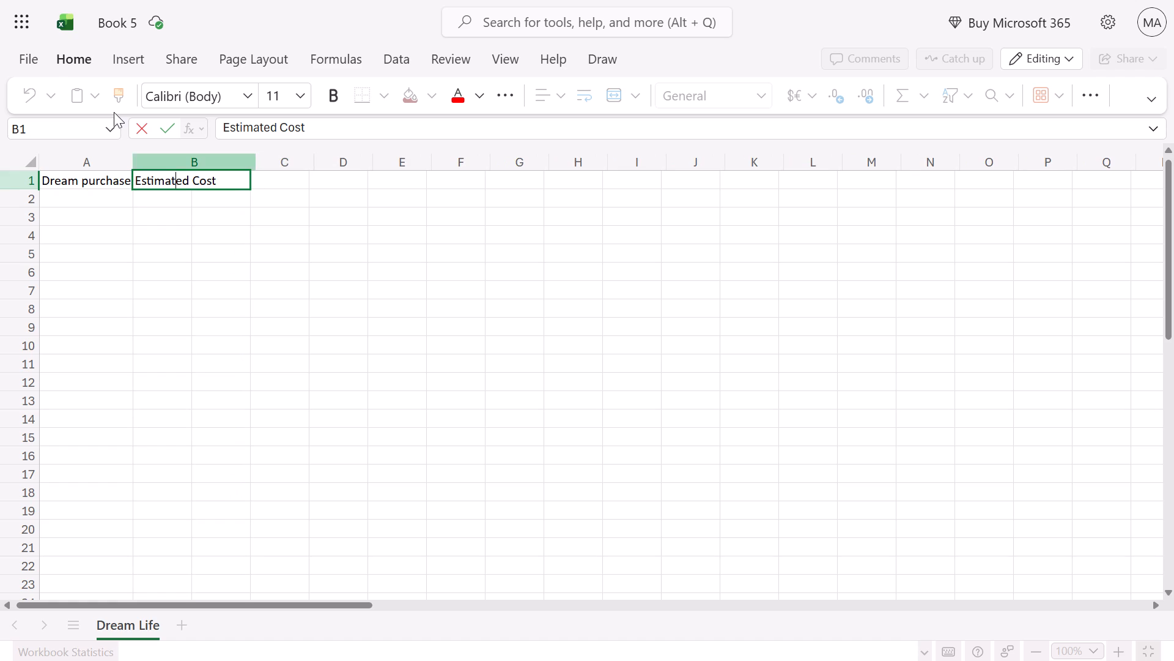
click(28, 86)
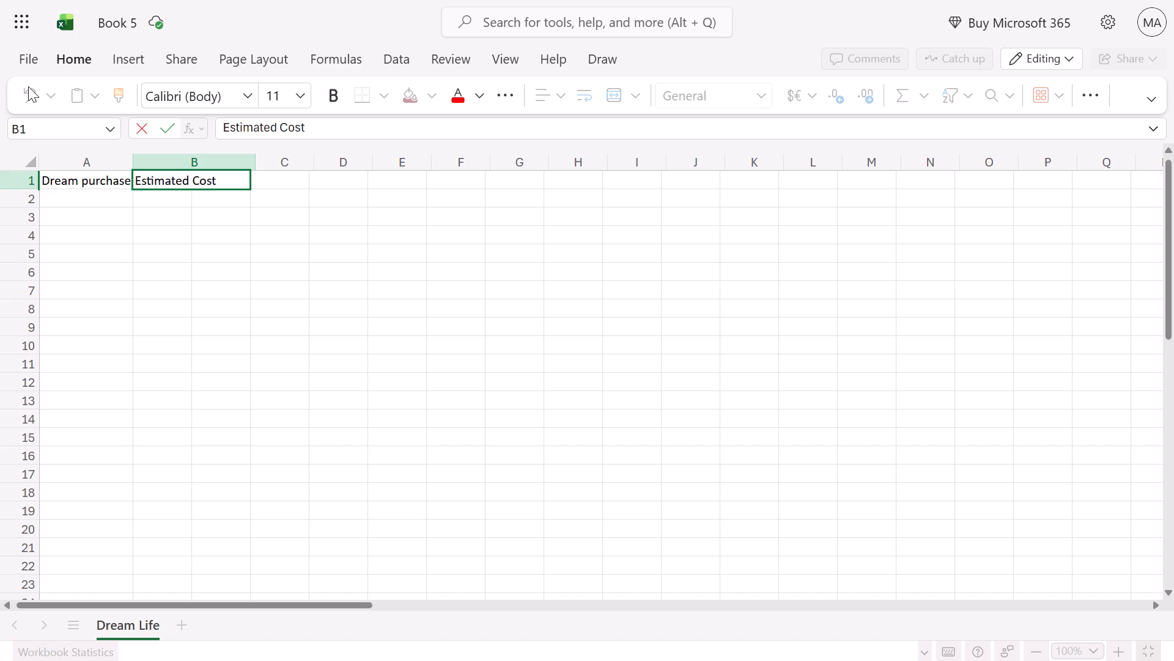
click(28, 86)
click(28, 86)
click(271, 177)
click(235, 179)
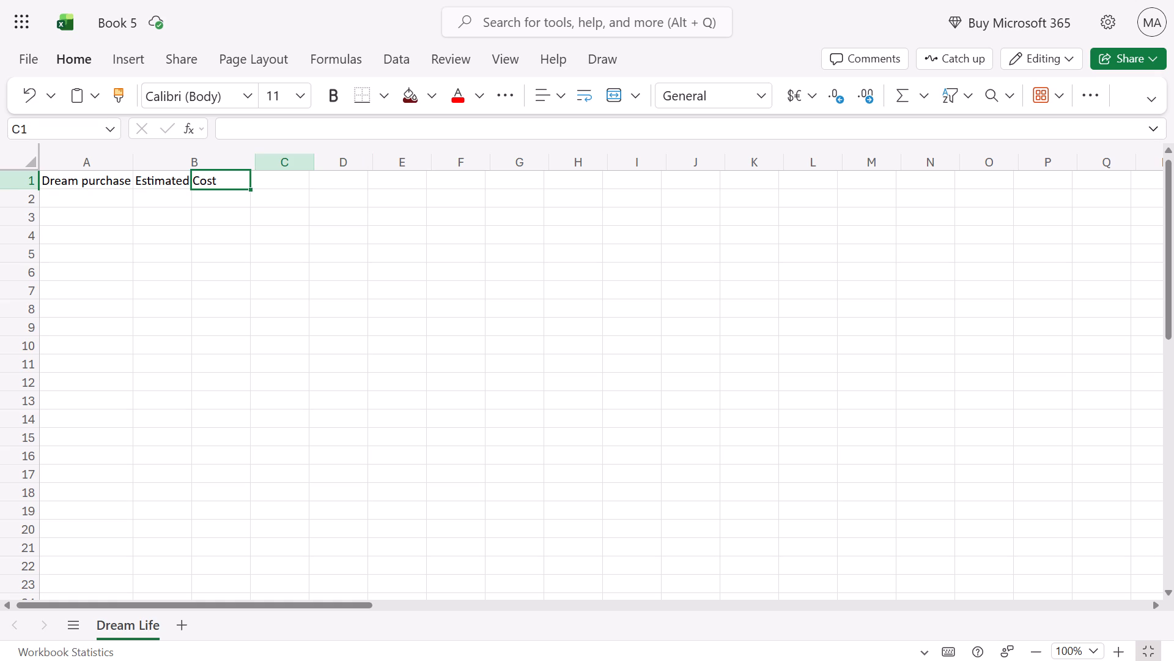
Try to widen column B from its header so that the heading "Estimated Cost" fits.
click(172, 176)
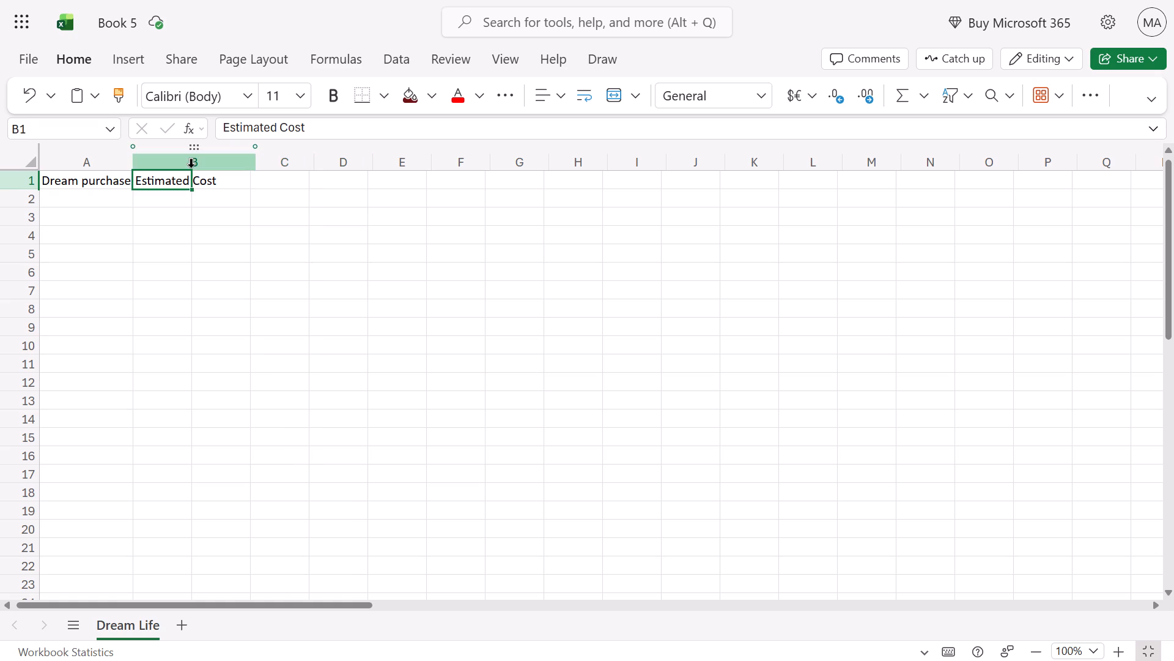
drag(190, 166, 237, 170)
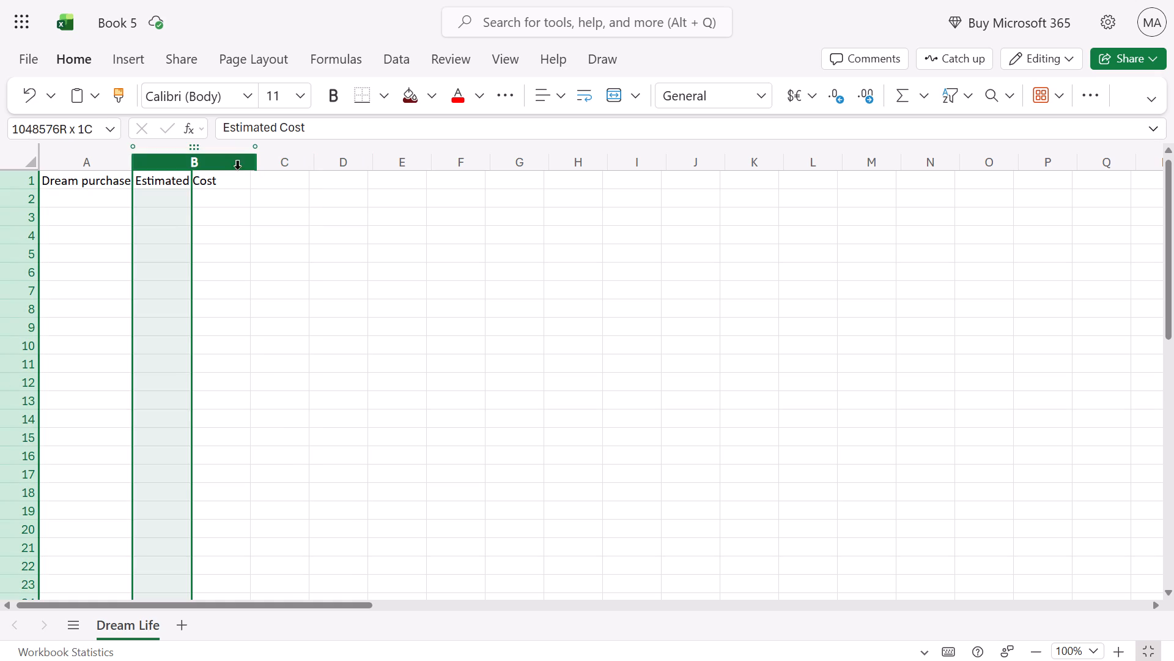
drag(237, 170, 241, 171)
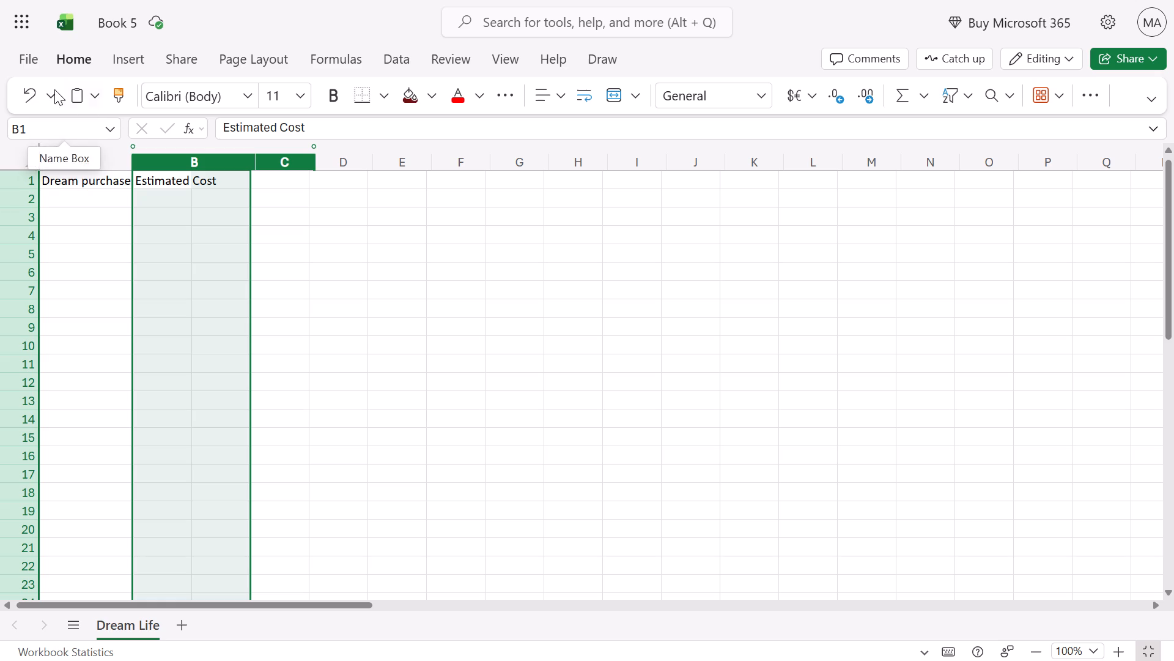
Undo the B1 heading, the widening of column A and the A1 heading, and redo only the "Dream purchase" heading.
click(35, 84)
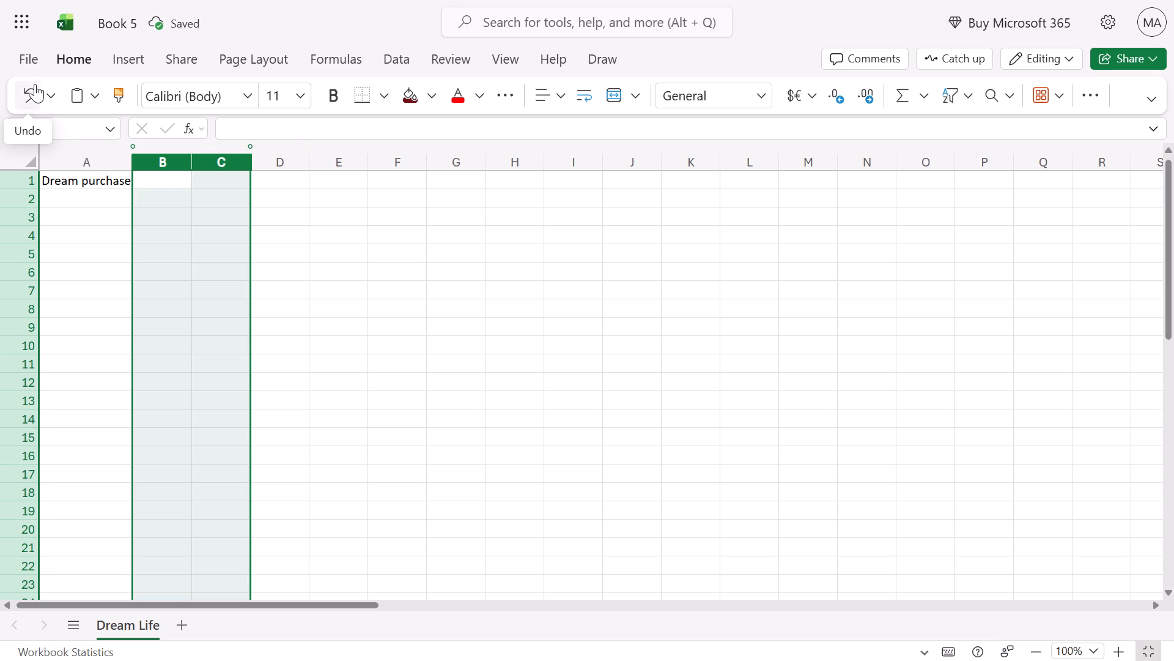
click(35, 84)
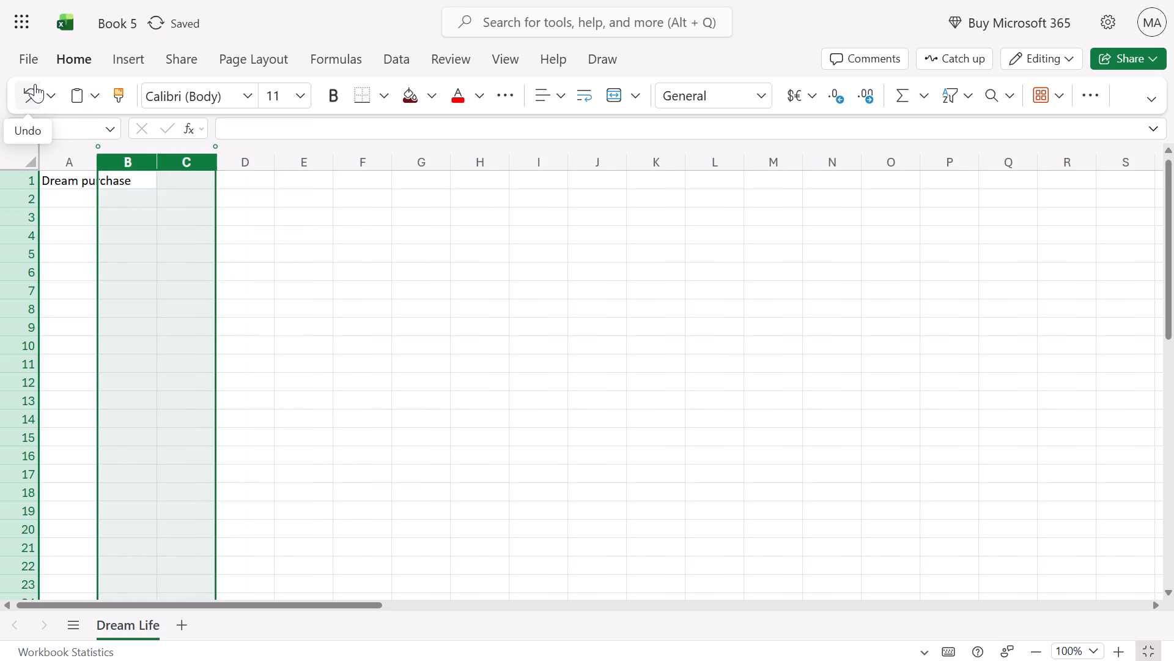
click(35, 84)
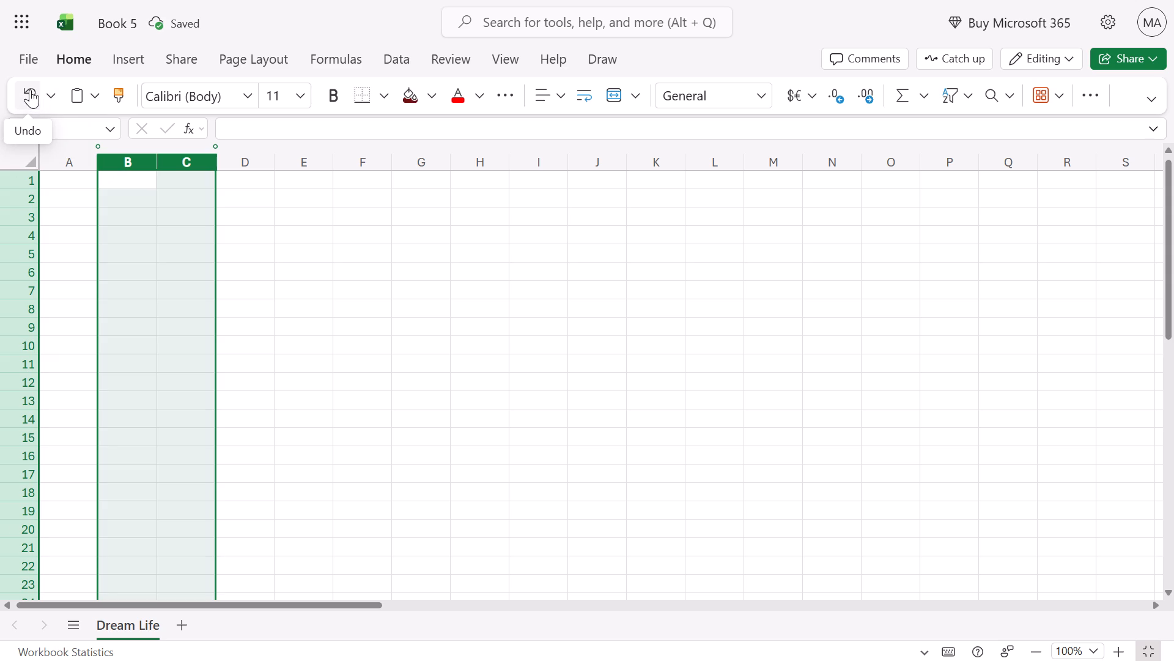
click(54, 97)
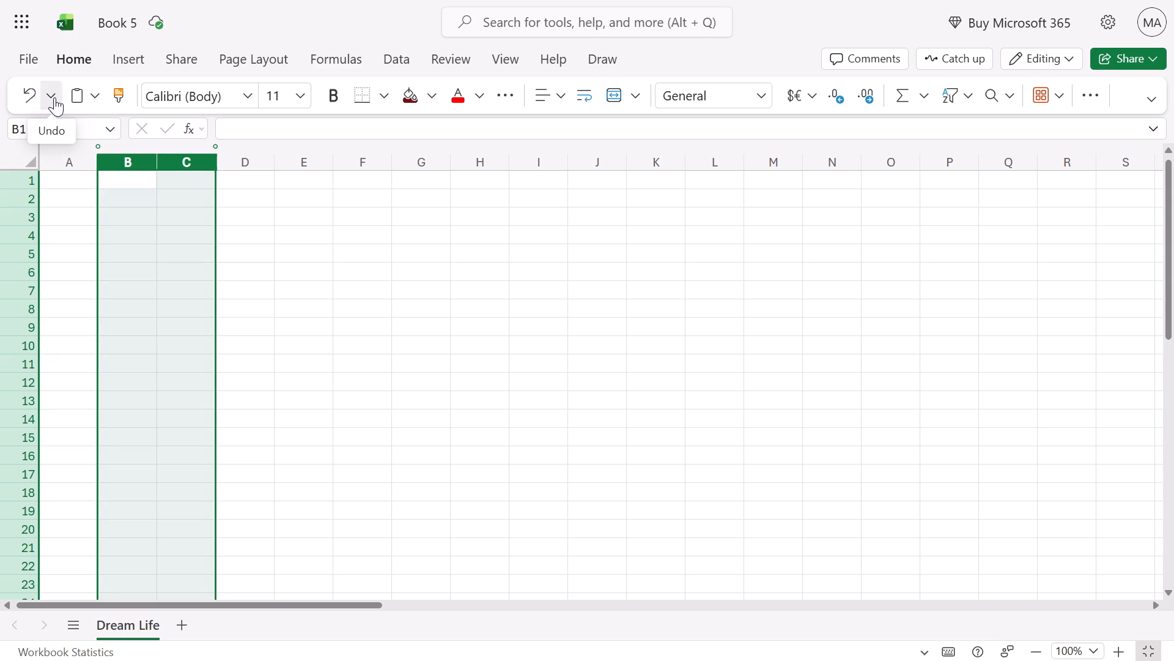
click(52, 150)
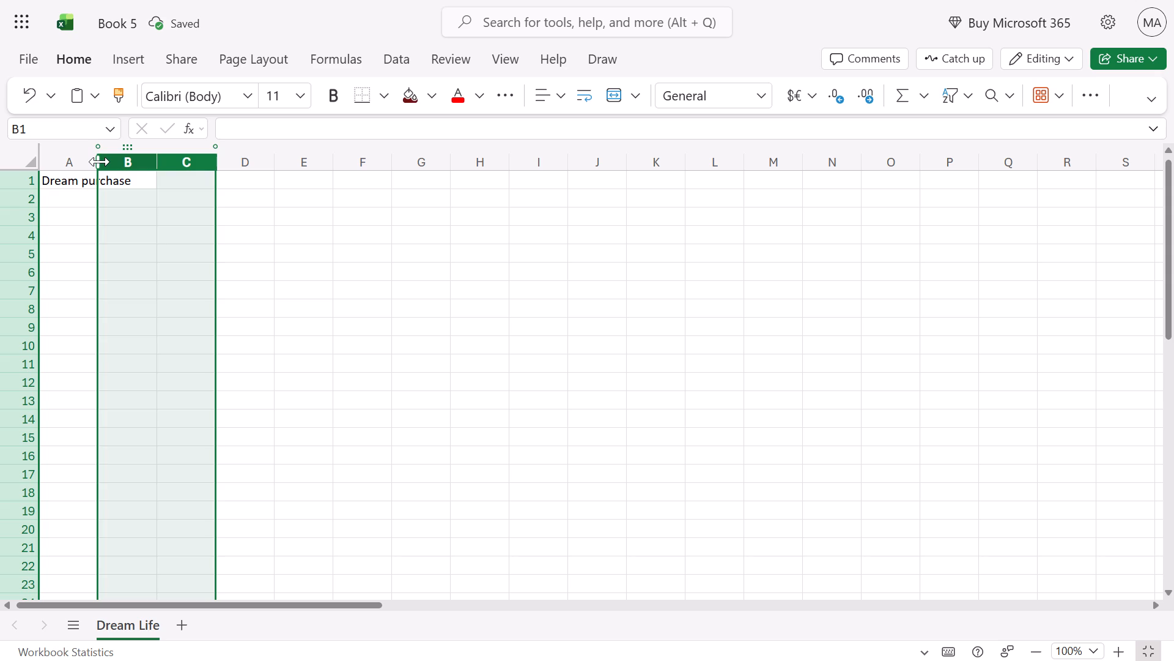
Widen column A until the heading "Dream purchase" in A1 fits within it.
drag(100, 162, 125, 168)
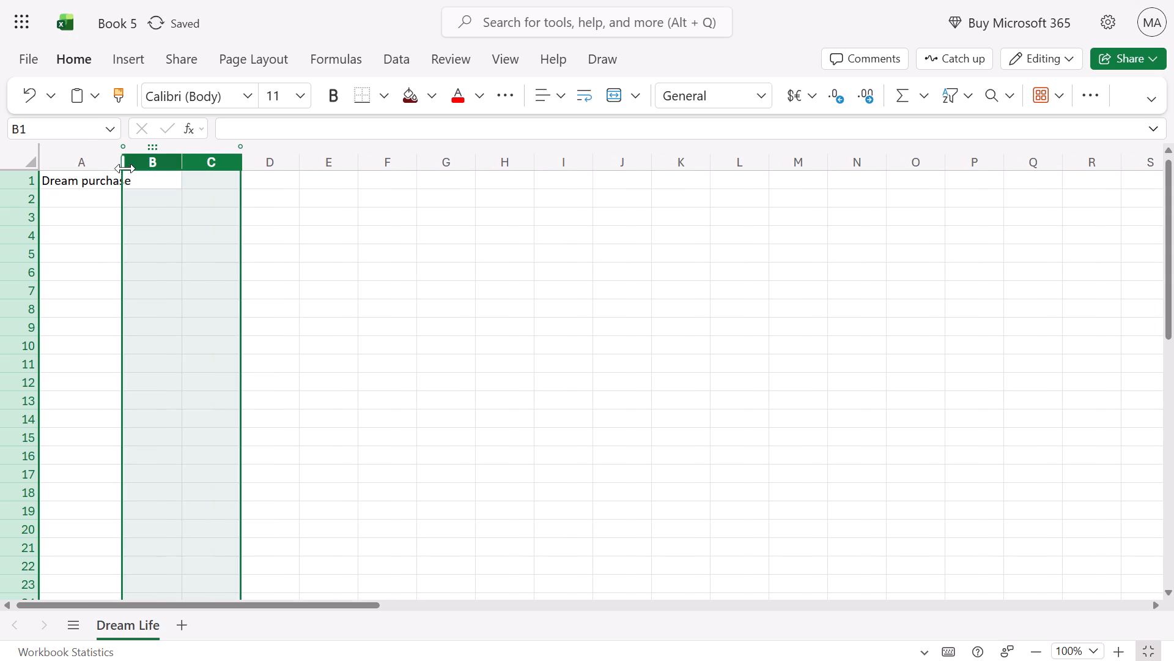
click(73, 181)
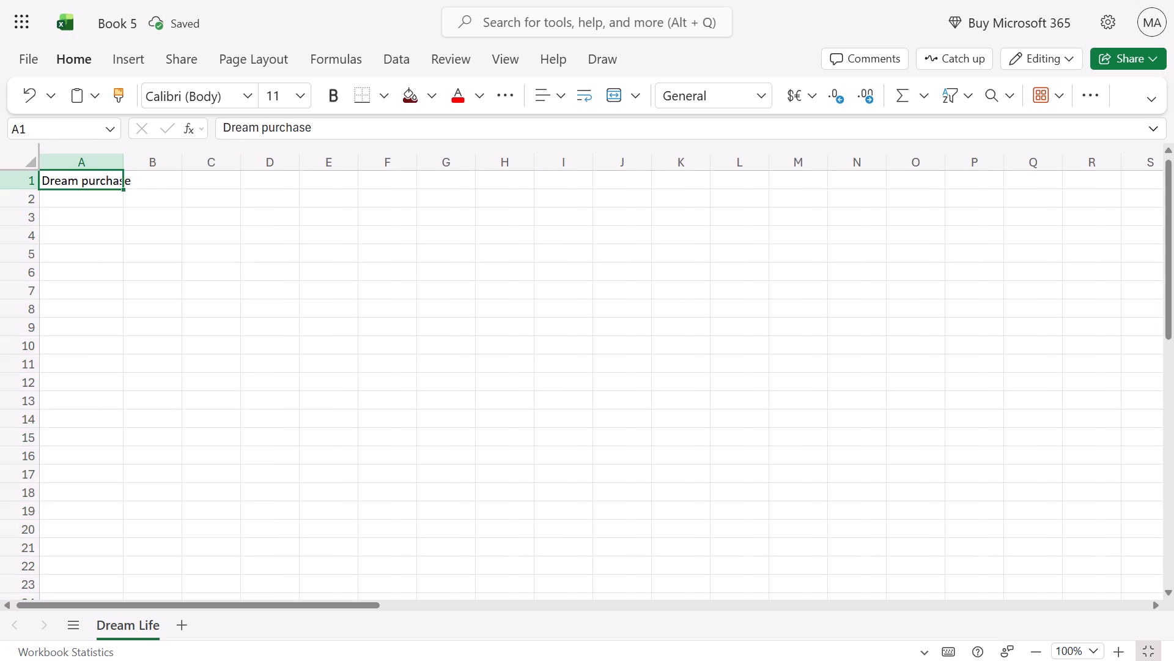
drag(126, 164, 141, 168)
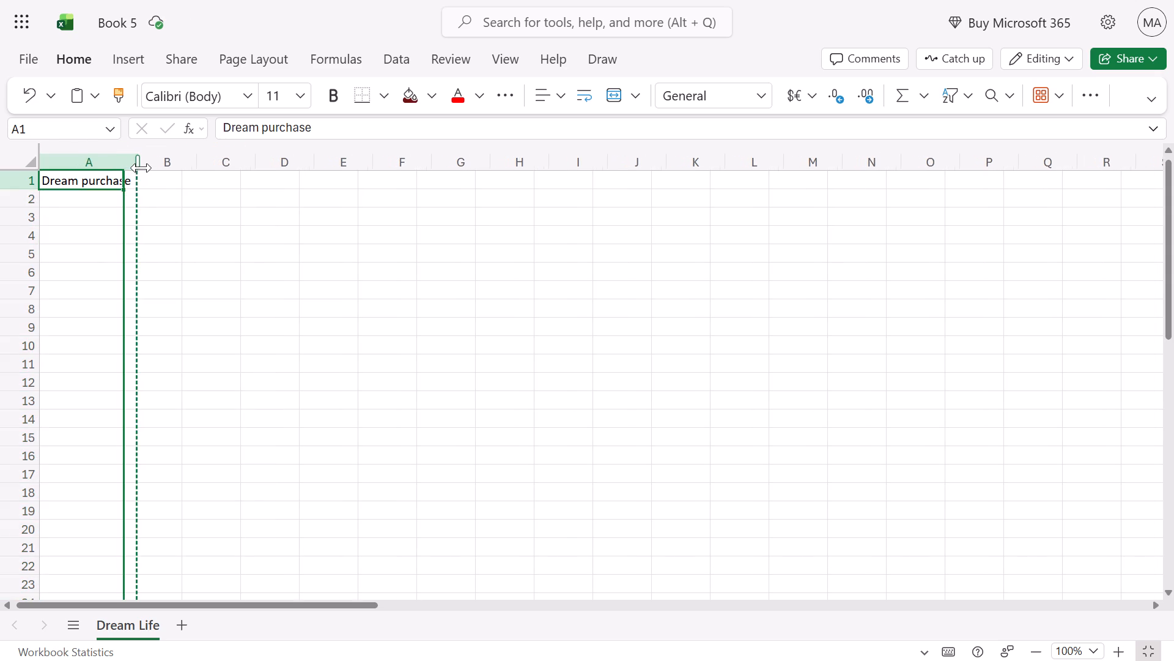
drag(141, 168, 142, 168)
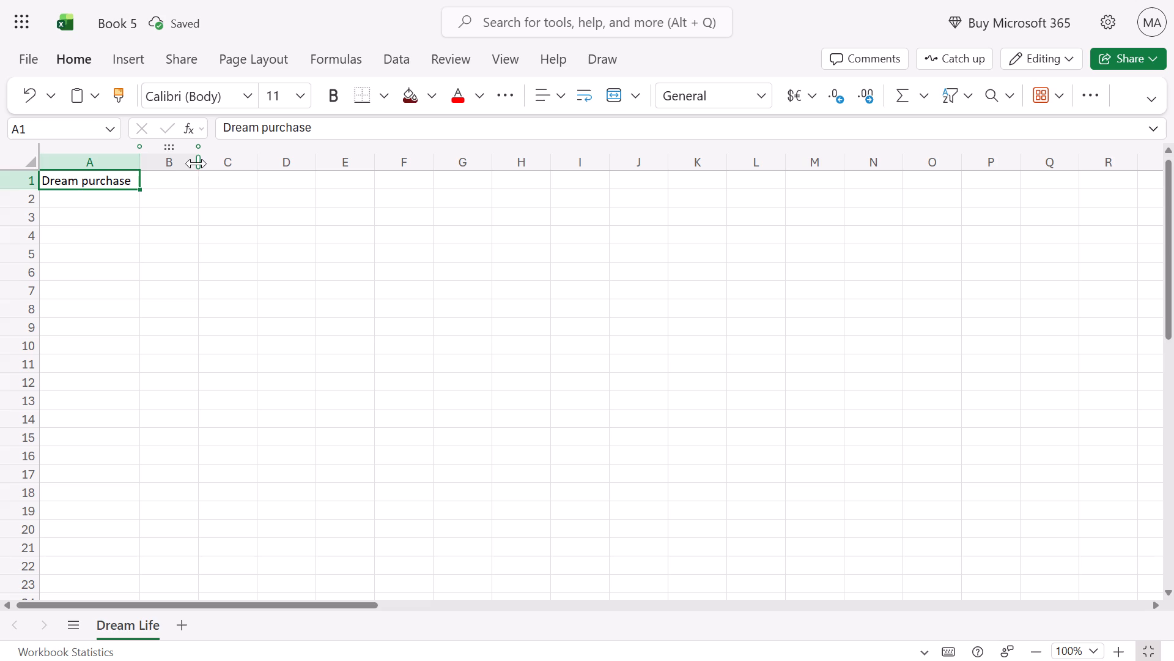
Widen the empty column B moderately, keeping it a little narrower than column A.
drag(201, 160, 224, 170)
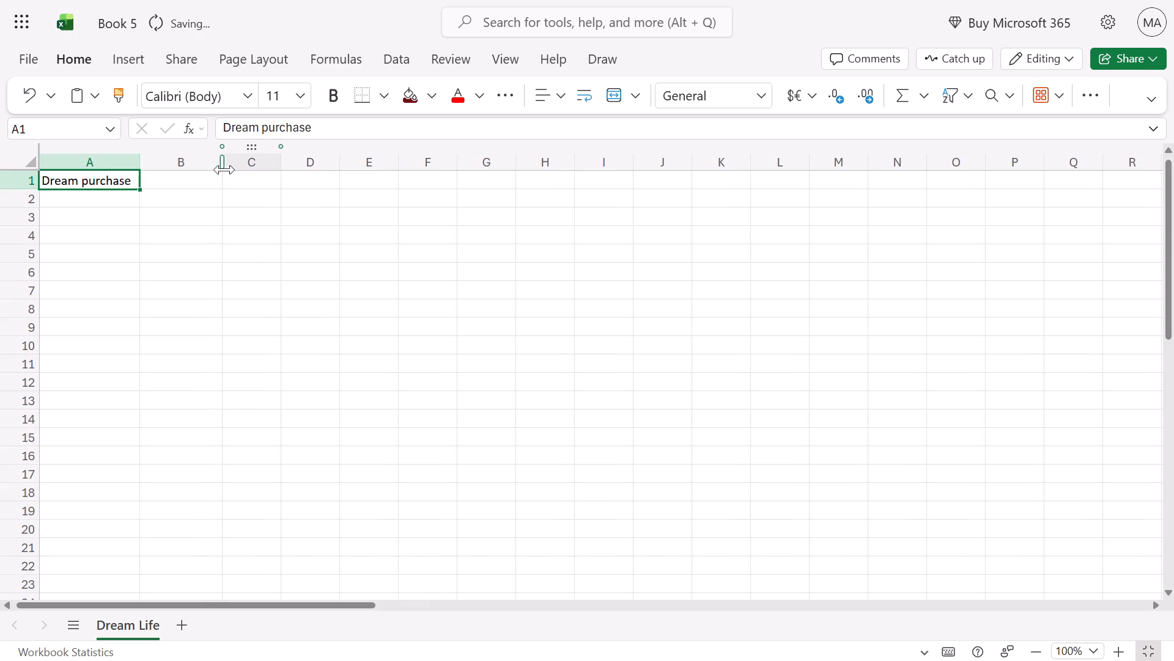
Enter the heading "Estimated Cost" in cell B1.
click(183, 179)
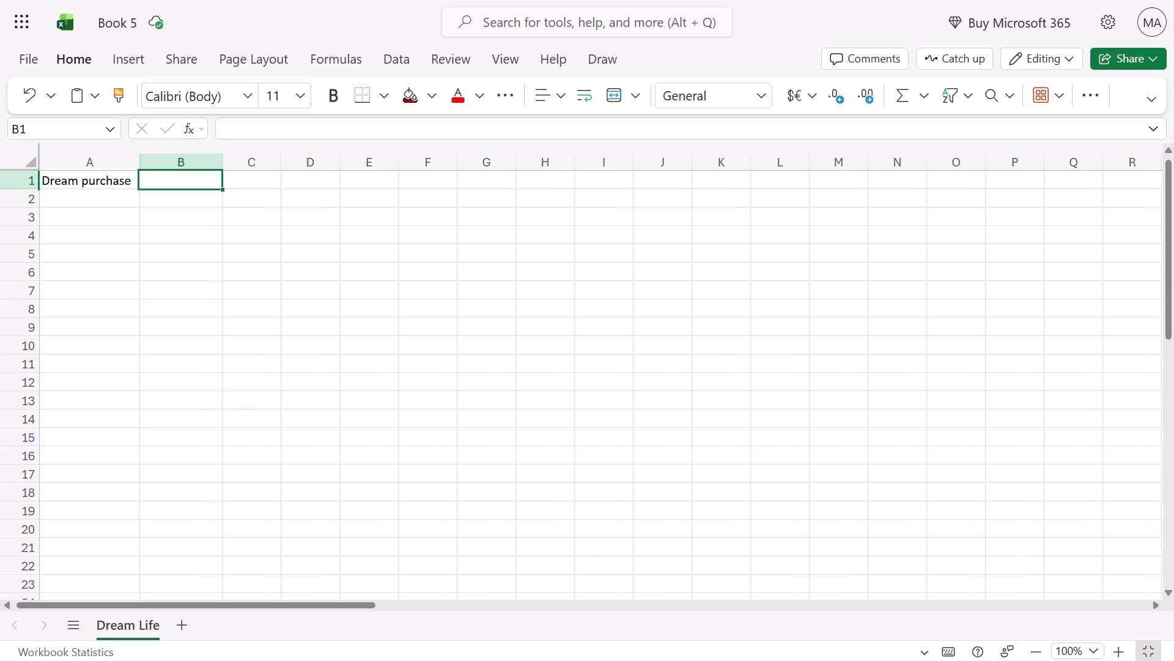
key(e)
key(BackSpace)
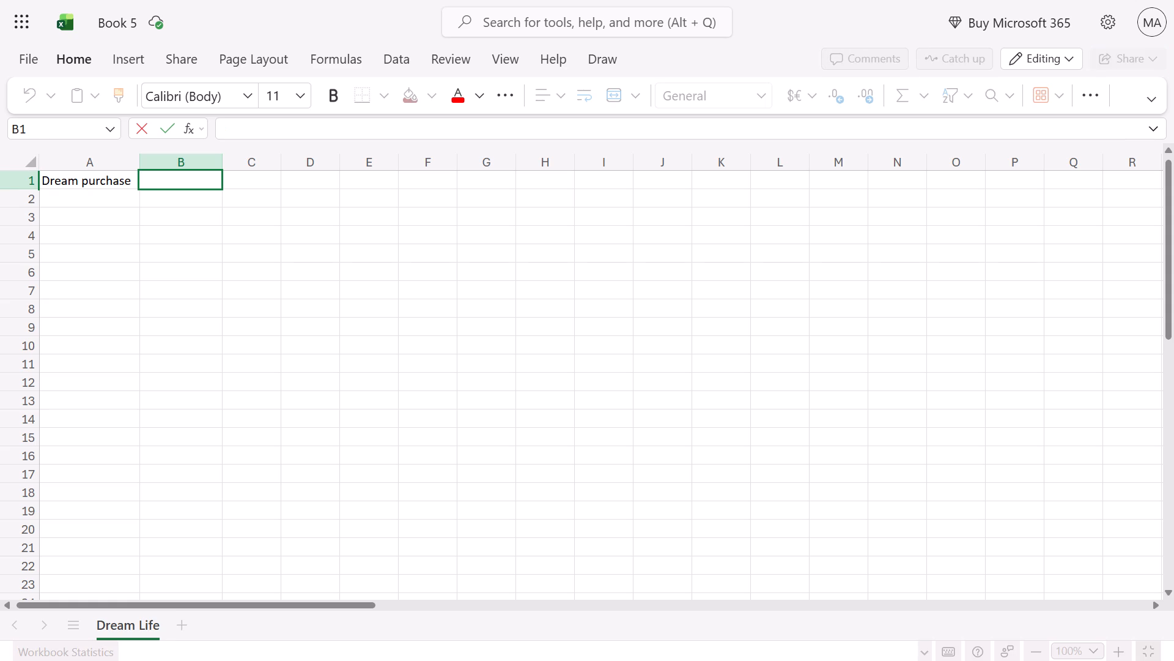
text(Estin)
key(BackSpace)
text(mated)
key(space)
text(Cost)
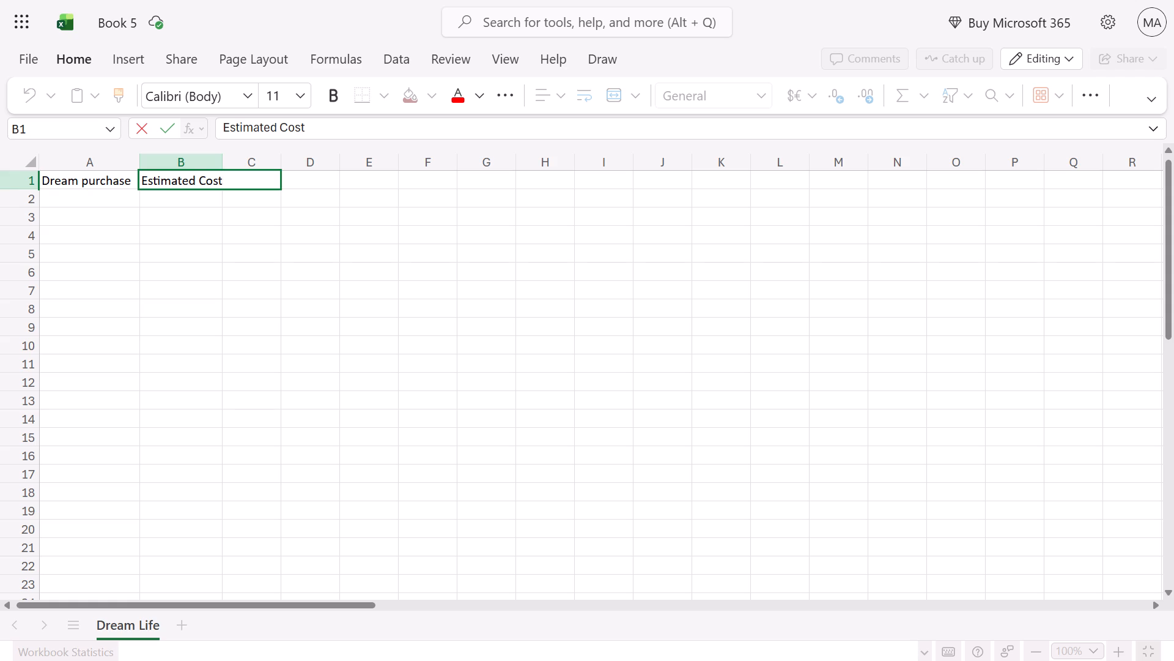
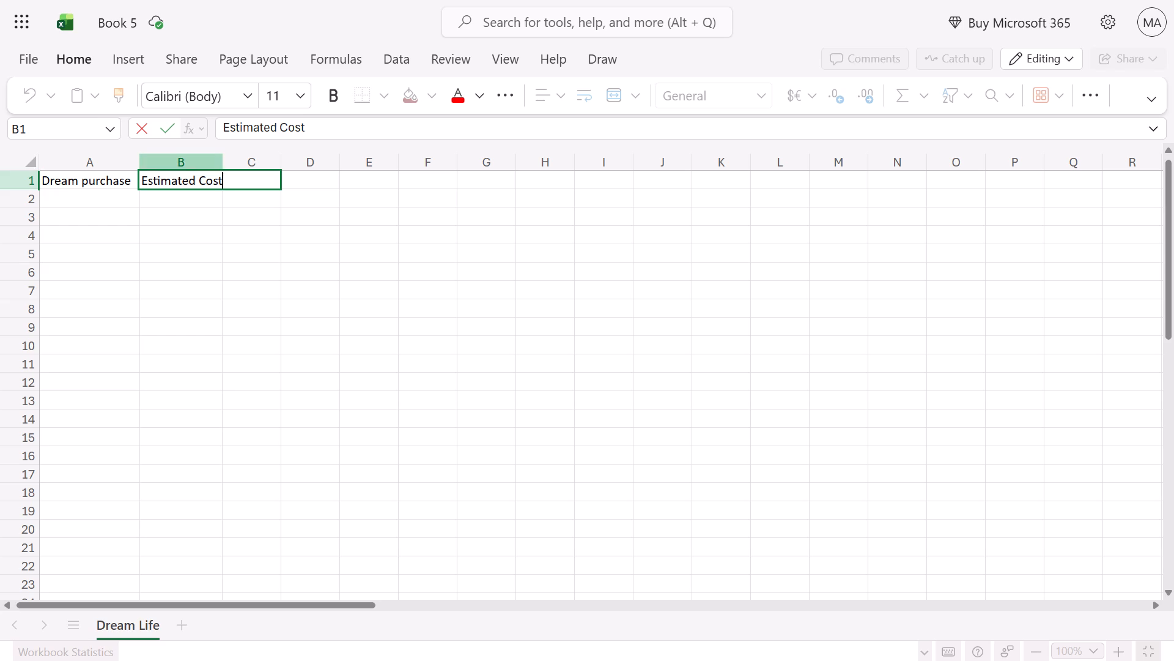
Commit the B1 heading and widen column B until "Estimated Cost" fits within it.
click(238, 177)
click(305, 180)
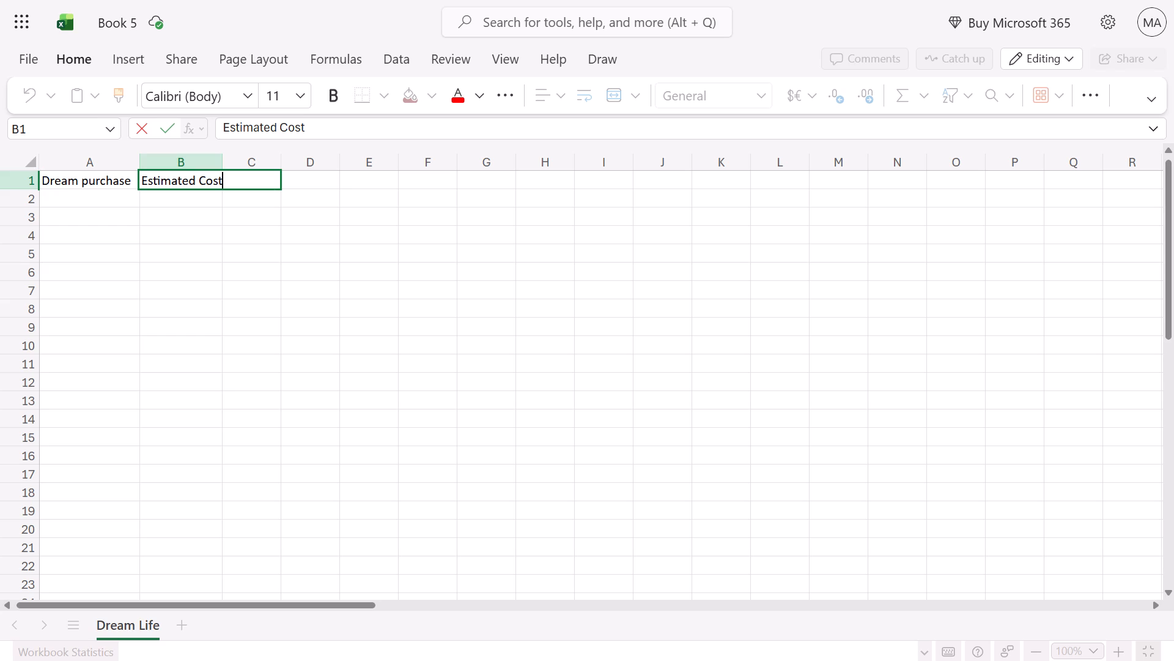
click(273, 176)
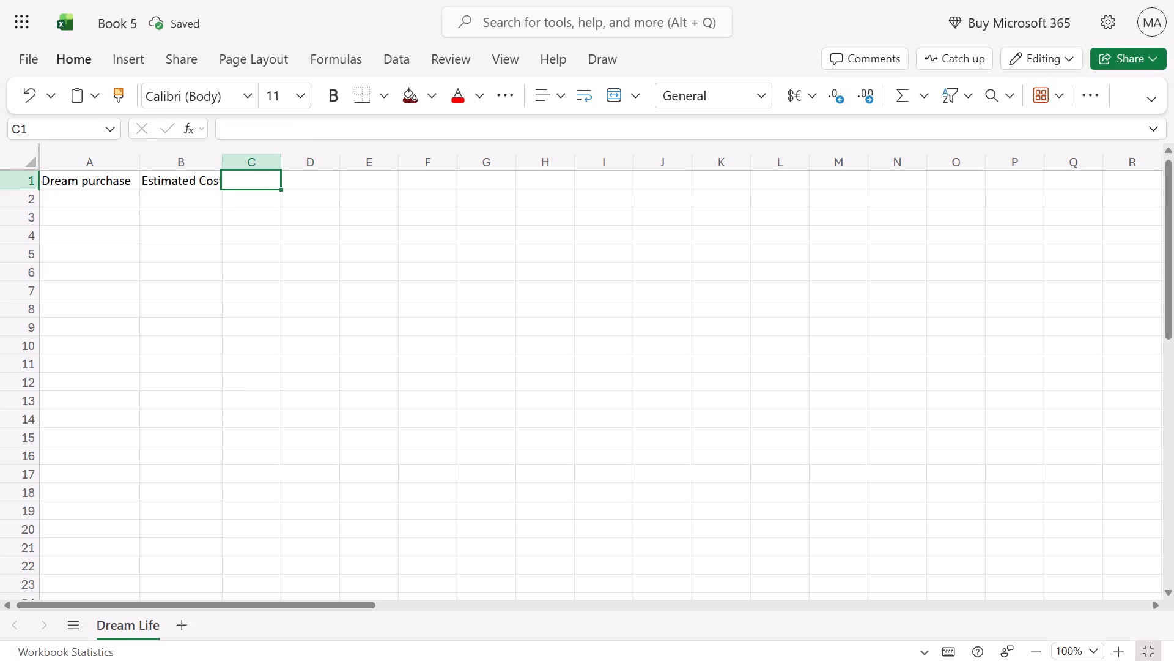
click(204, 167)
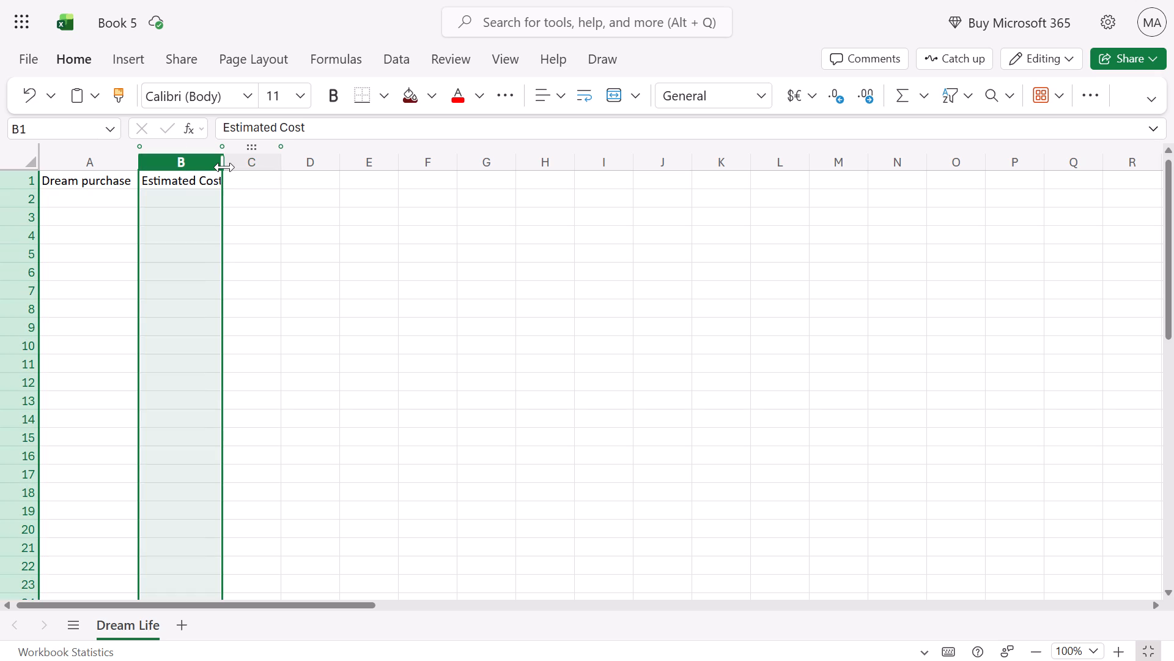
drag(224, 167, 240, 166)
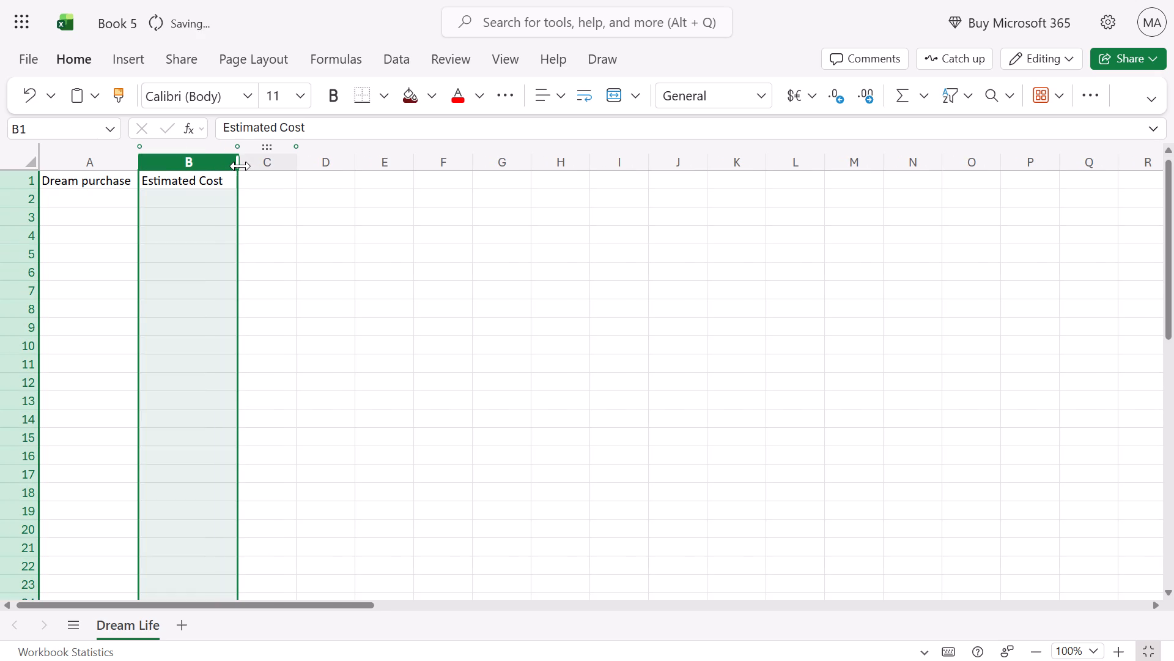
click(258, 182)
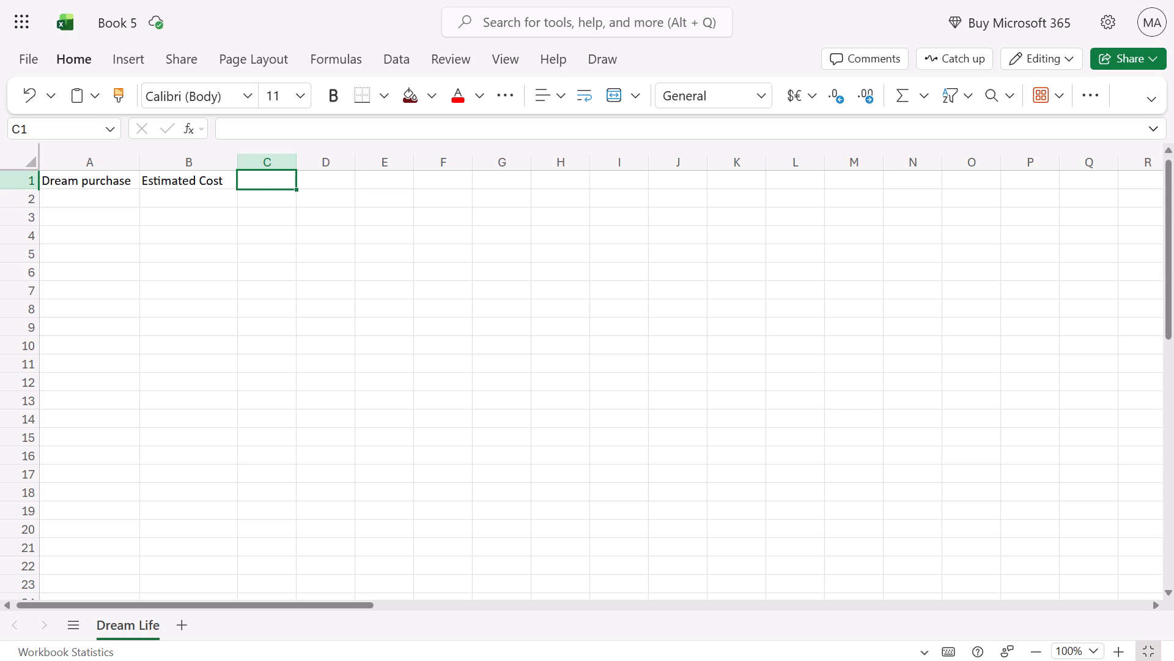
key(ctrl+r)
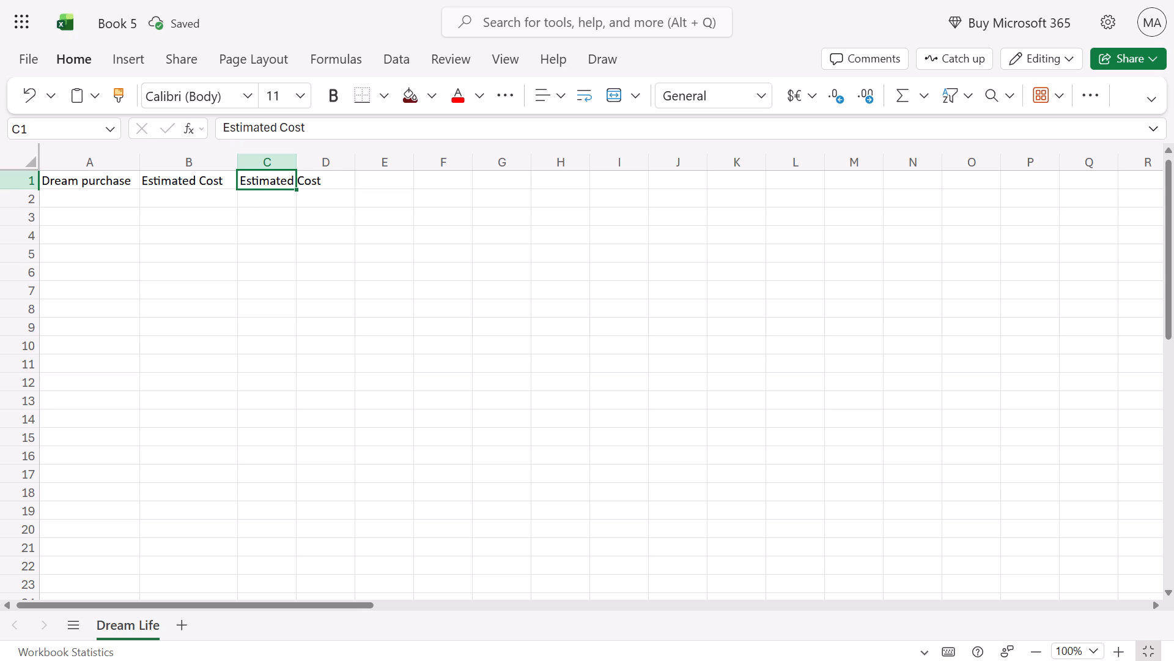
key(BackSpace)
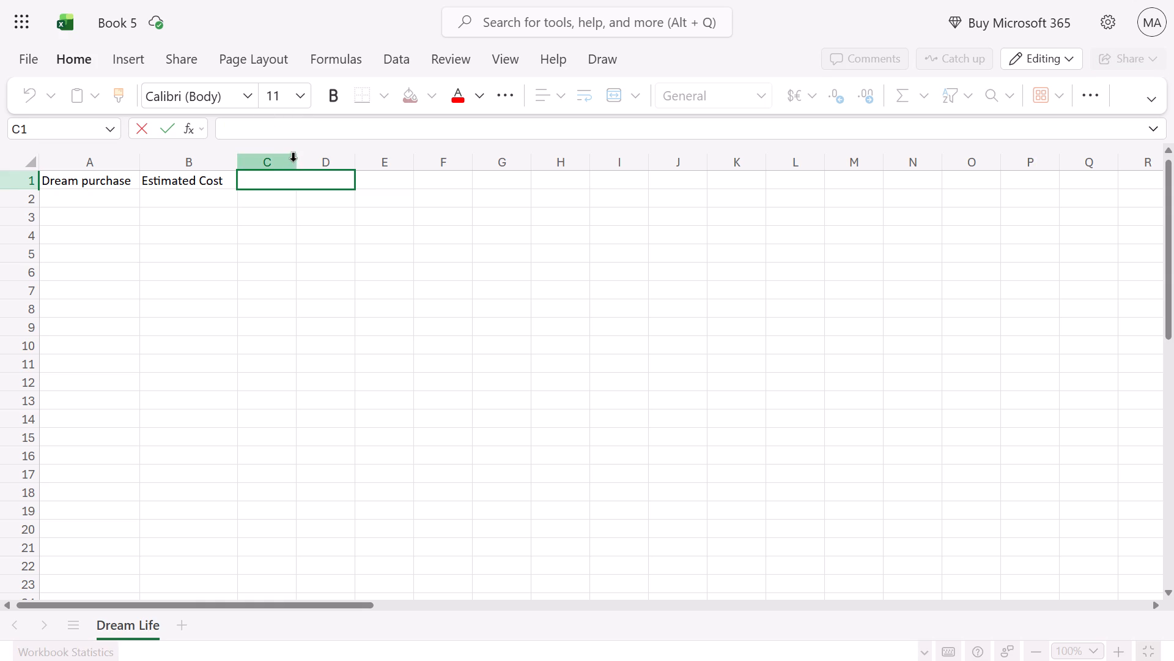
Widen the empty column C to slightly more than the width of column B.
click(279, 179)
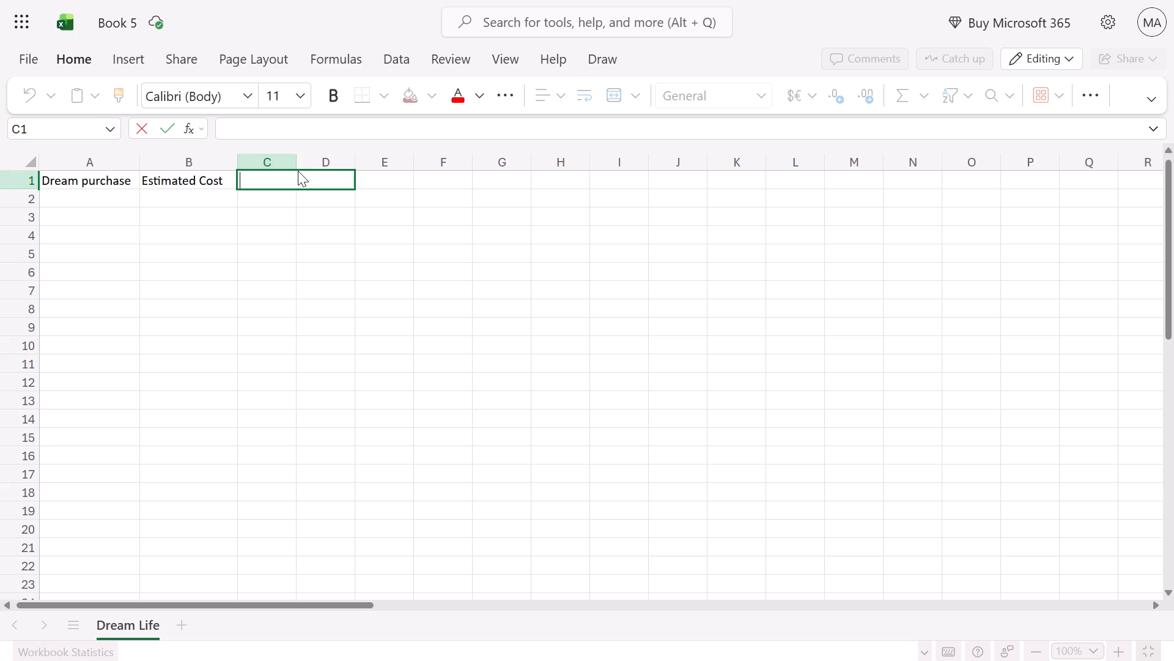
click(294, 165)
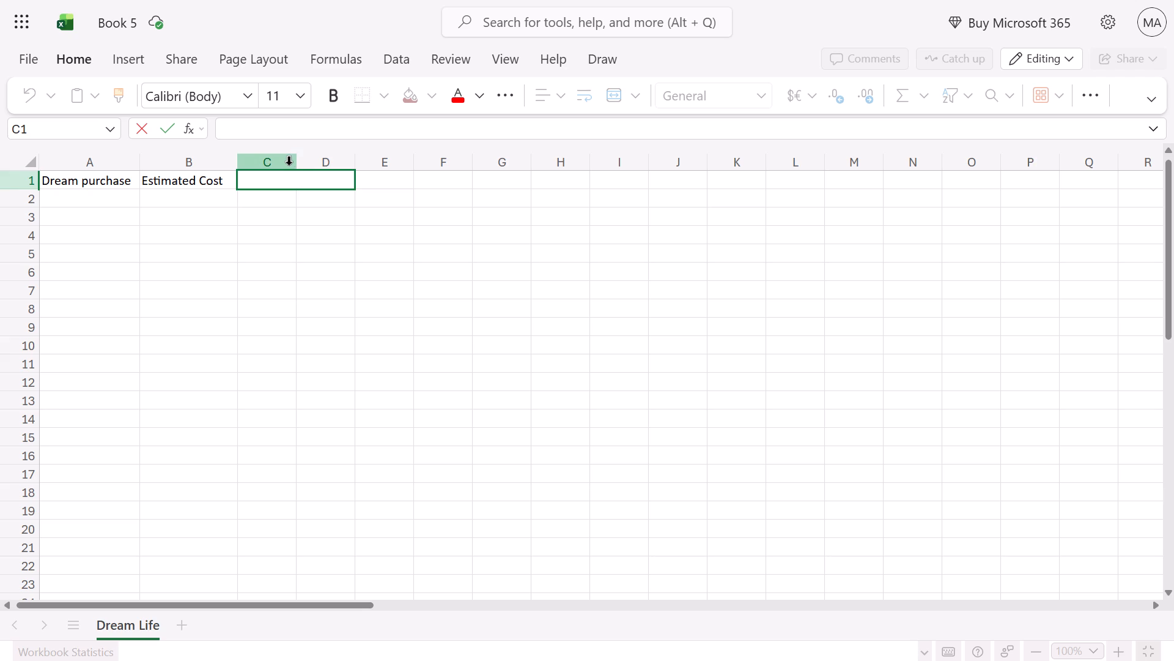
click(289, 165)
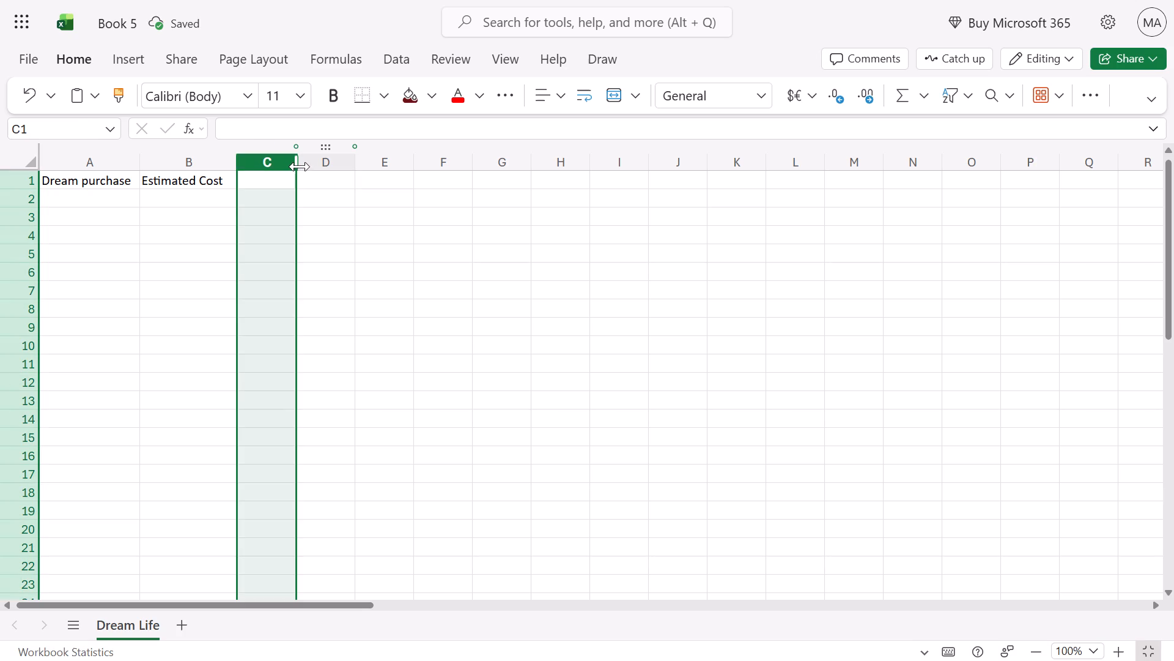
drag(300, 166, 328, 170)
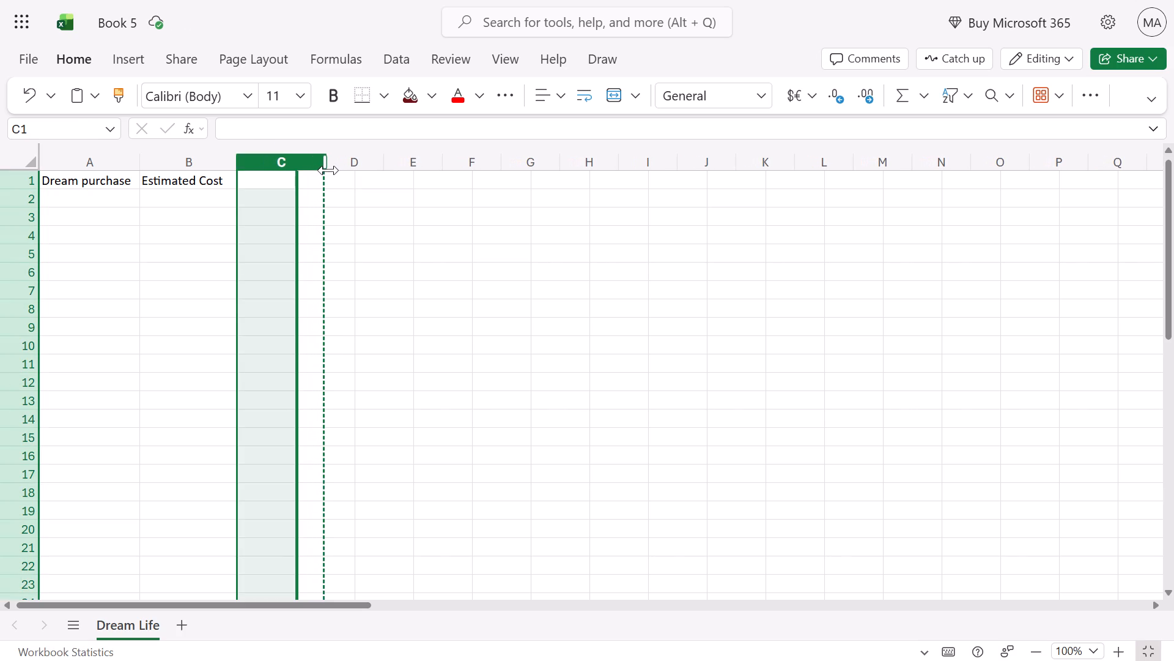
drag(328, 170, 337, 170)
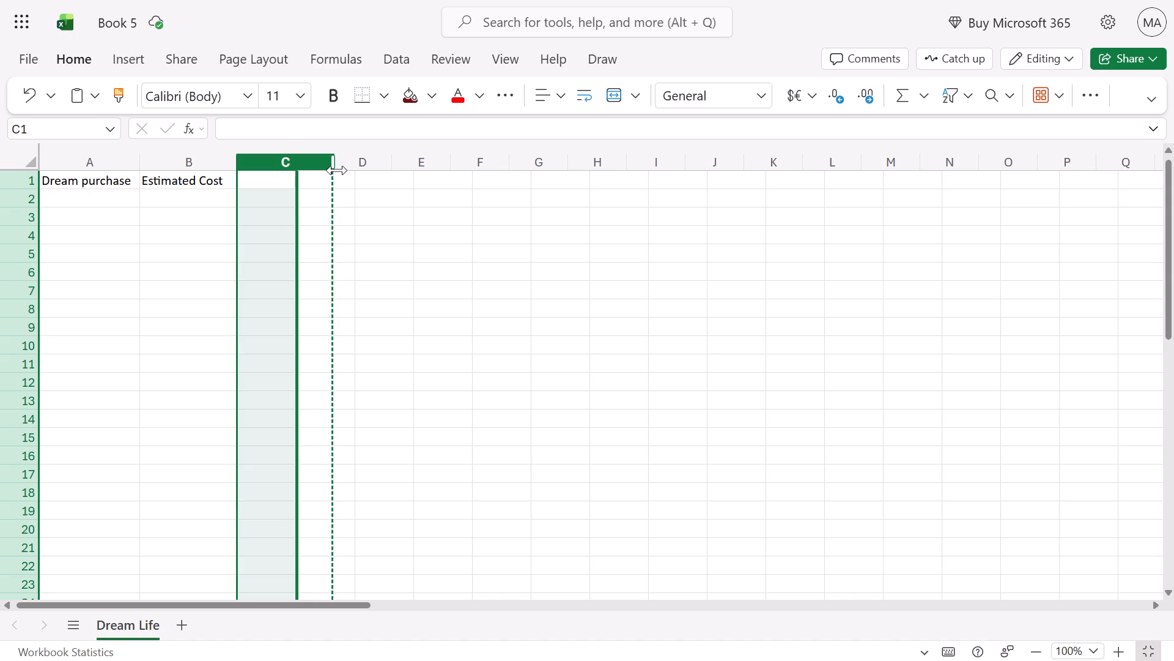
drag(337, 170, 343, 171)
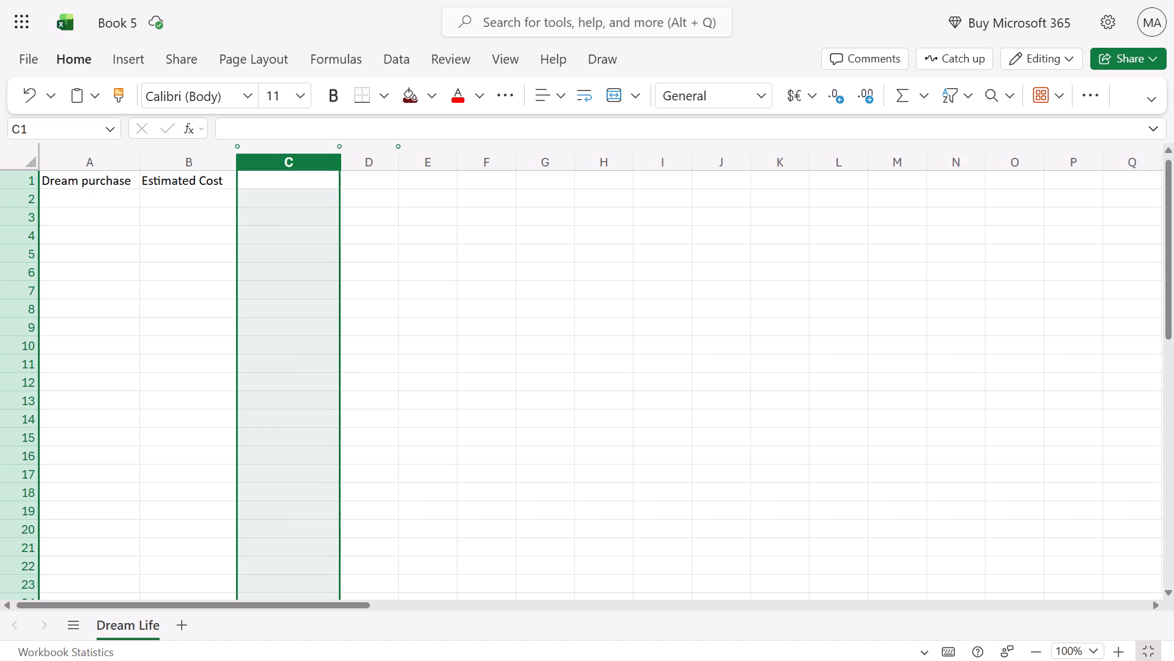
Enter the heading "Saved so Far" in cell C1.
click(297, 180)
text(save)
key(space)
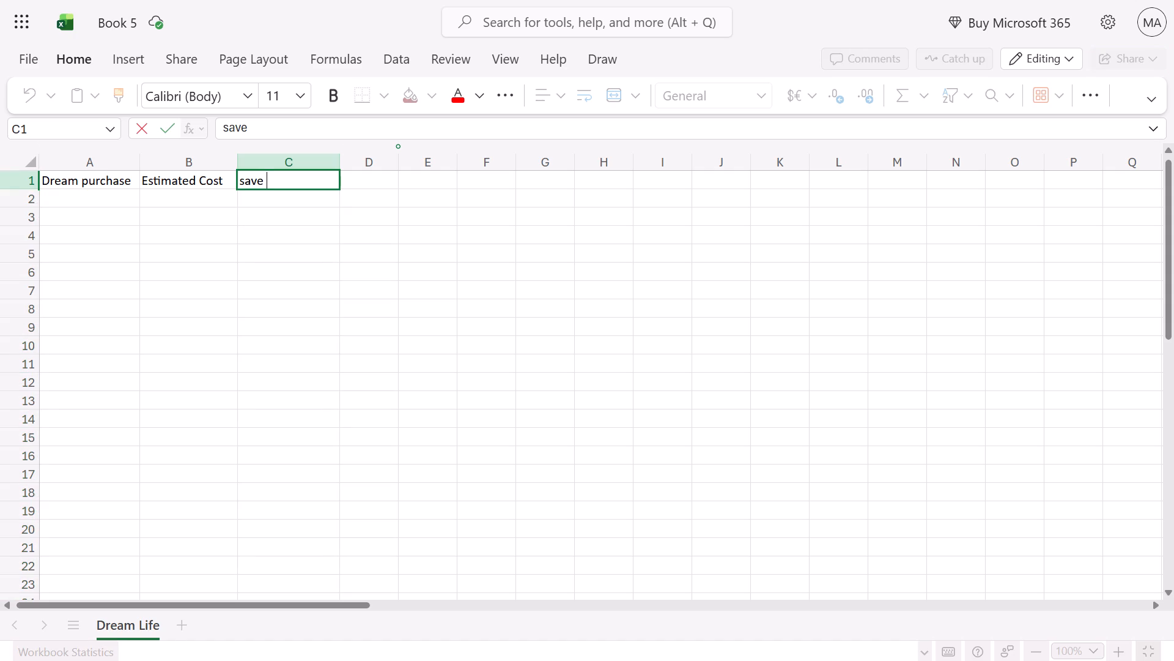
key(BackSpace)
key(BackSpace)
key(BackSpace)
key(BackSpace)
key(BackSpace)
text(Sa)
text(ve)
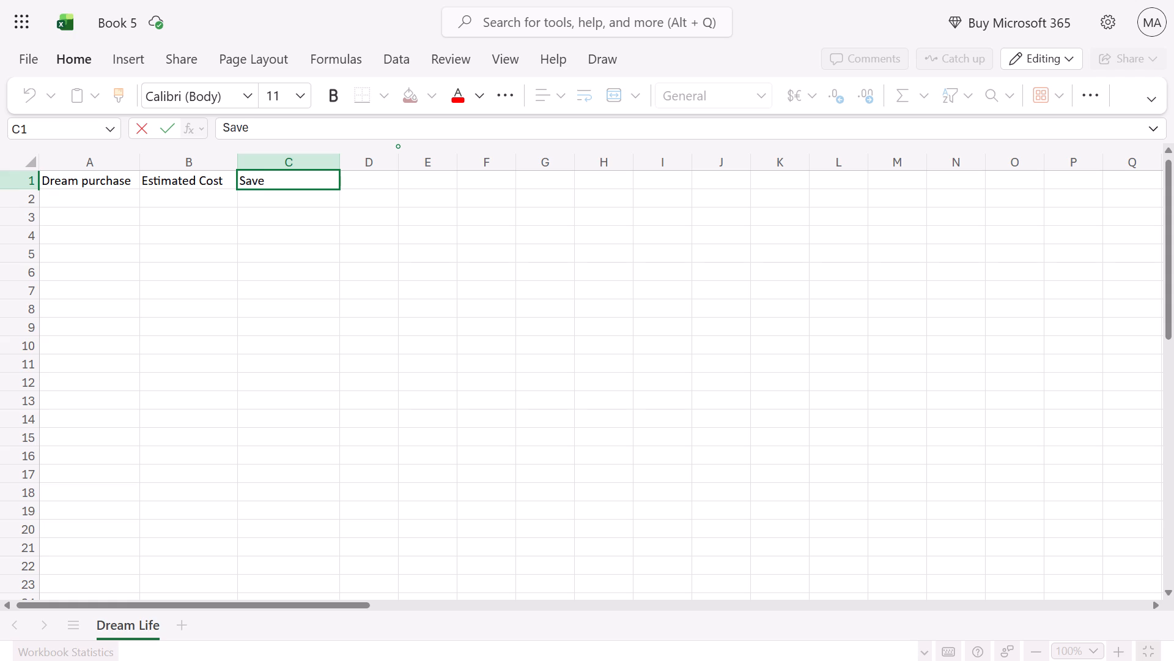
text(d s)
text(o)
key(space)
text(Fa)
key(r)
Narrow column C so it sits closer around its "Saved so Far" heading, a little narrower than column B.
click(328, 177)
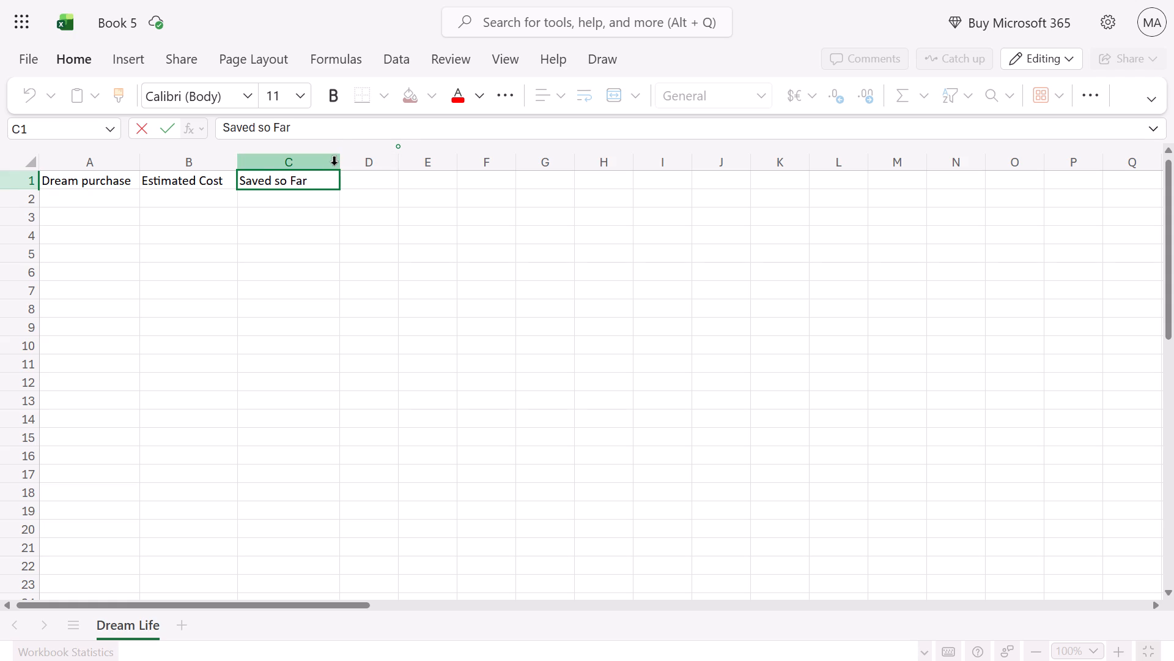
click(334, 165)
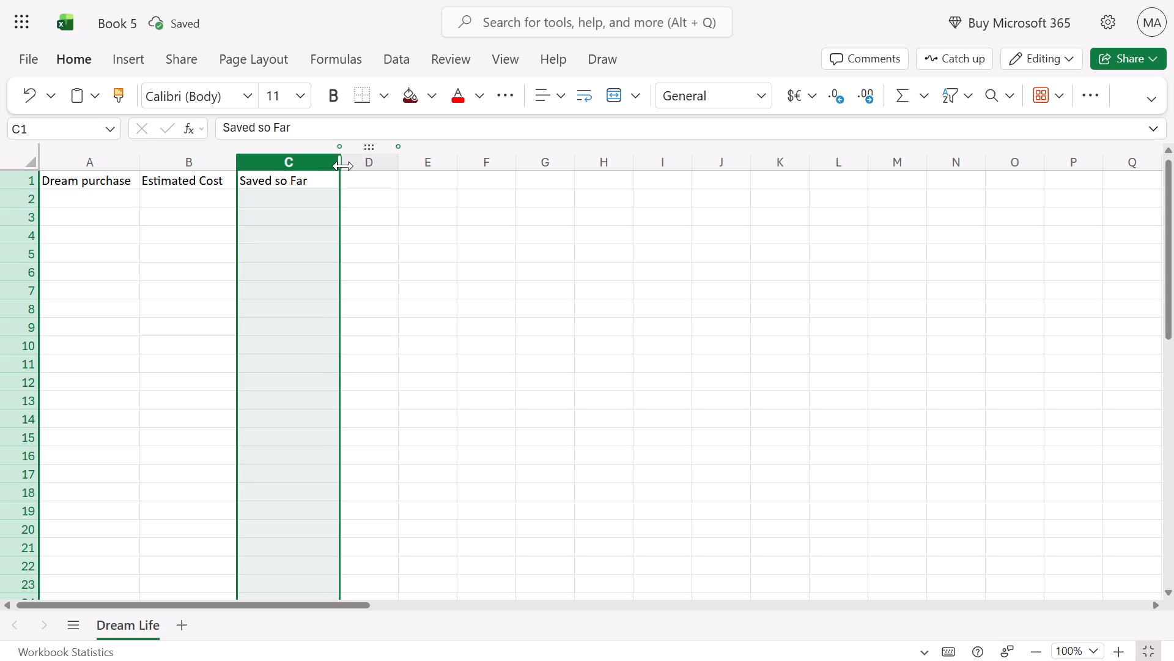
drag(343, 166, 325, 166)
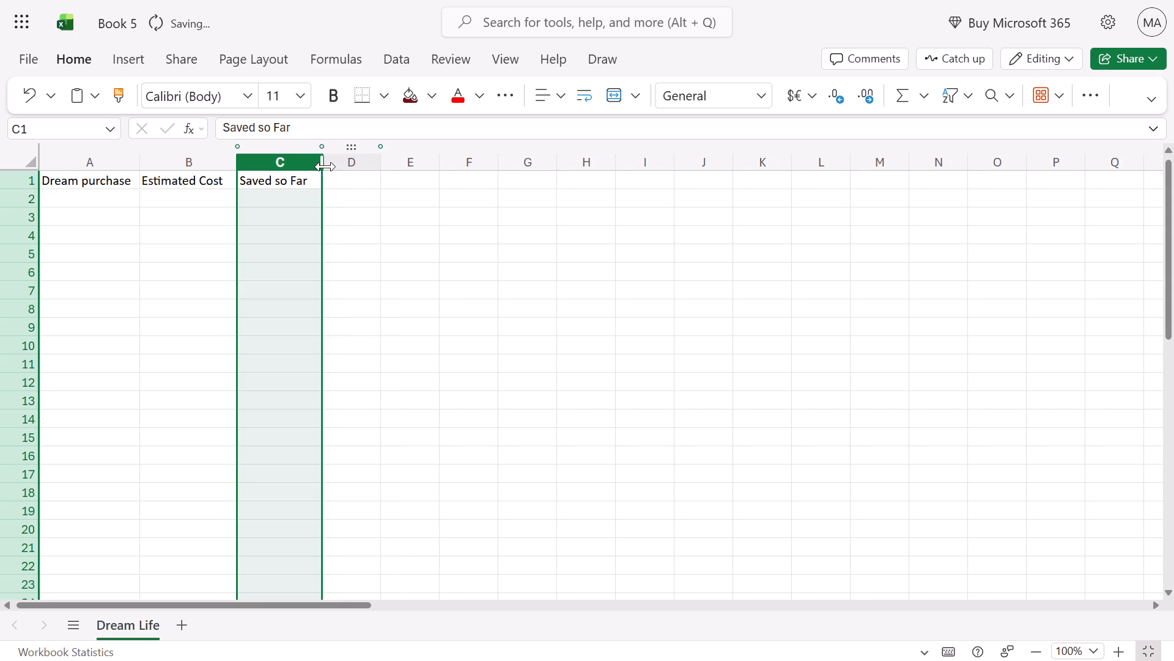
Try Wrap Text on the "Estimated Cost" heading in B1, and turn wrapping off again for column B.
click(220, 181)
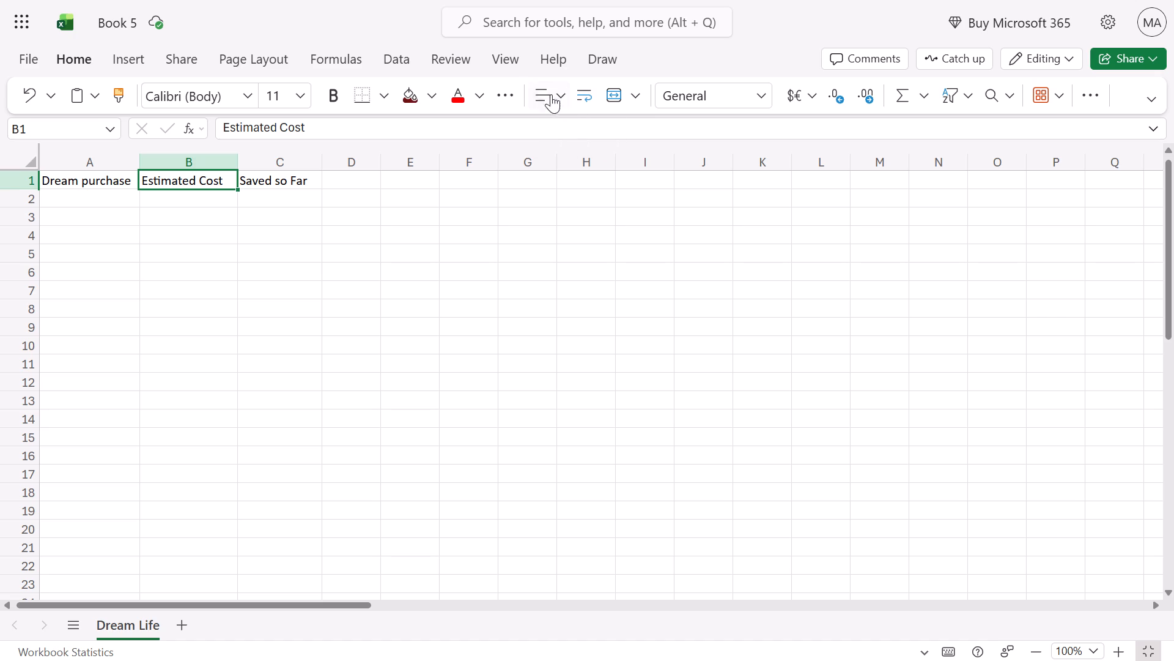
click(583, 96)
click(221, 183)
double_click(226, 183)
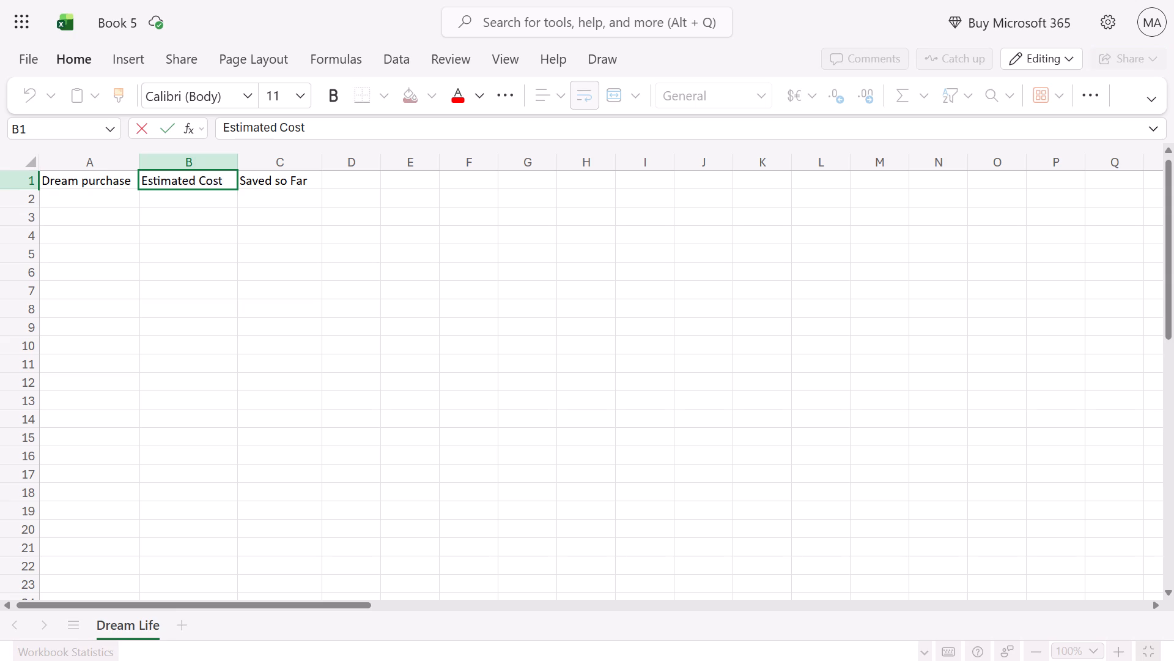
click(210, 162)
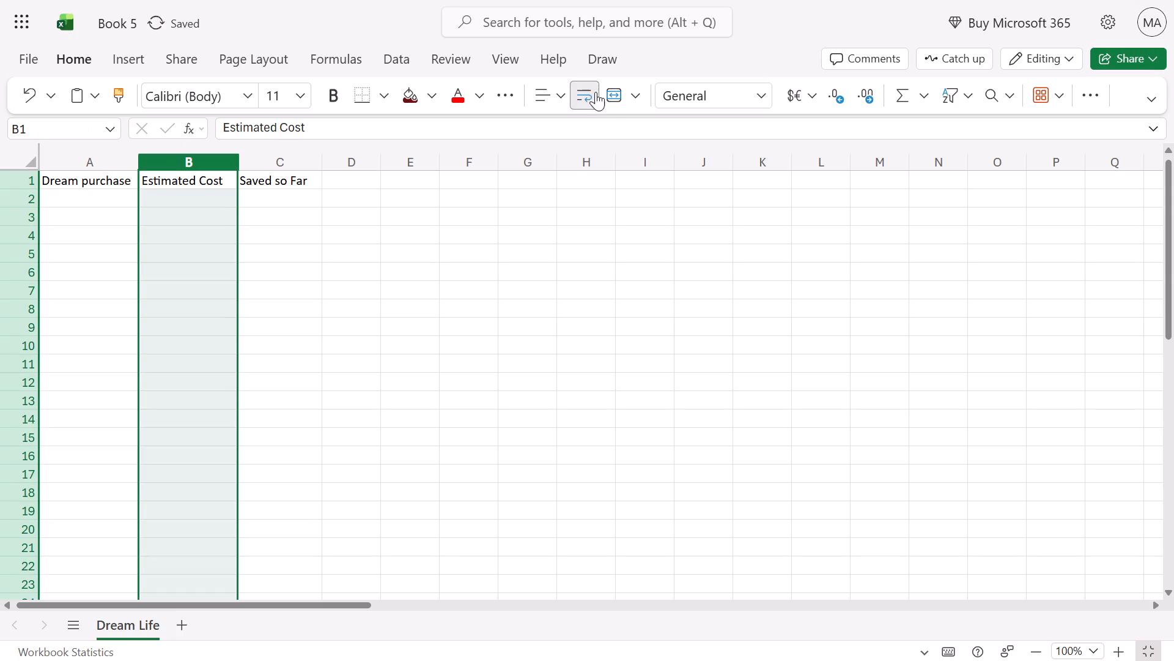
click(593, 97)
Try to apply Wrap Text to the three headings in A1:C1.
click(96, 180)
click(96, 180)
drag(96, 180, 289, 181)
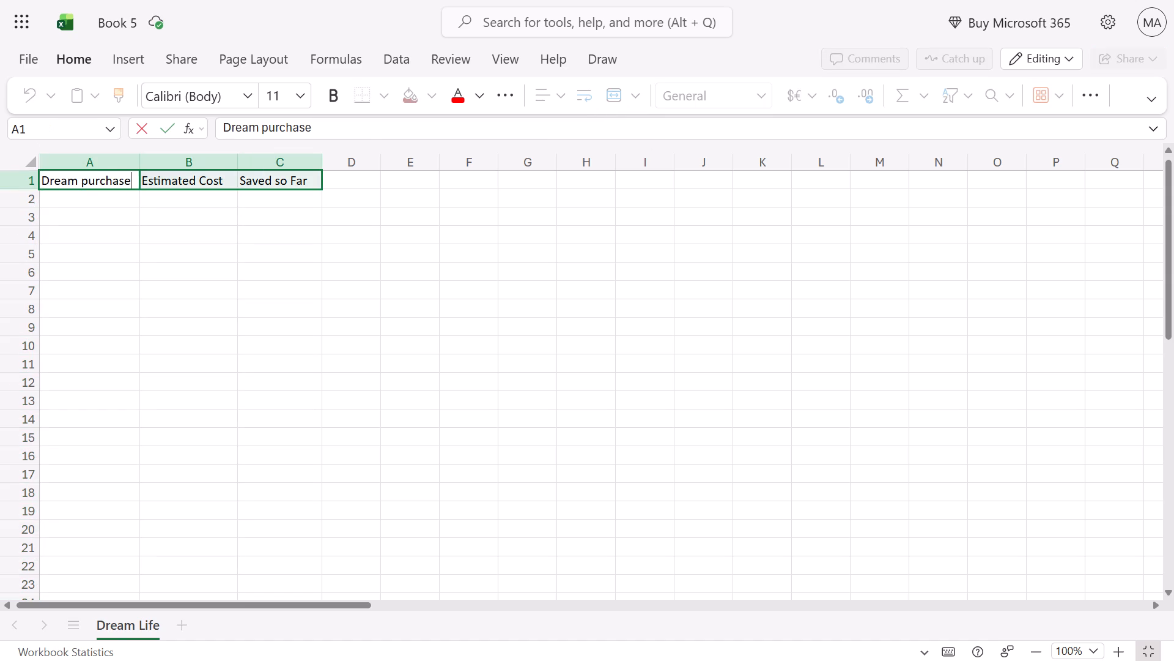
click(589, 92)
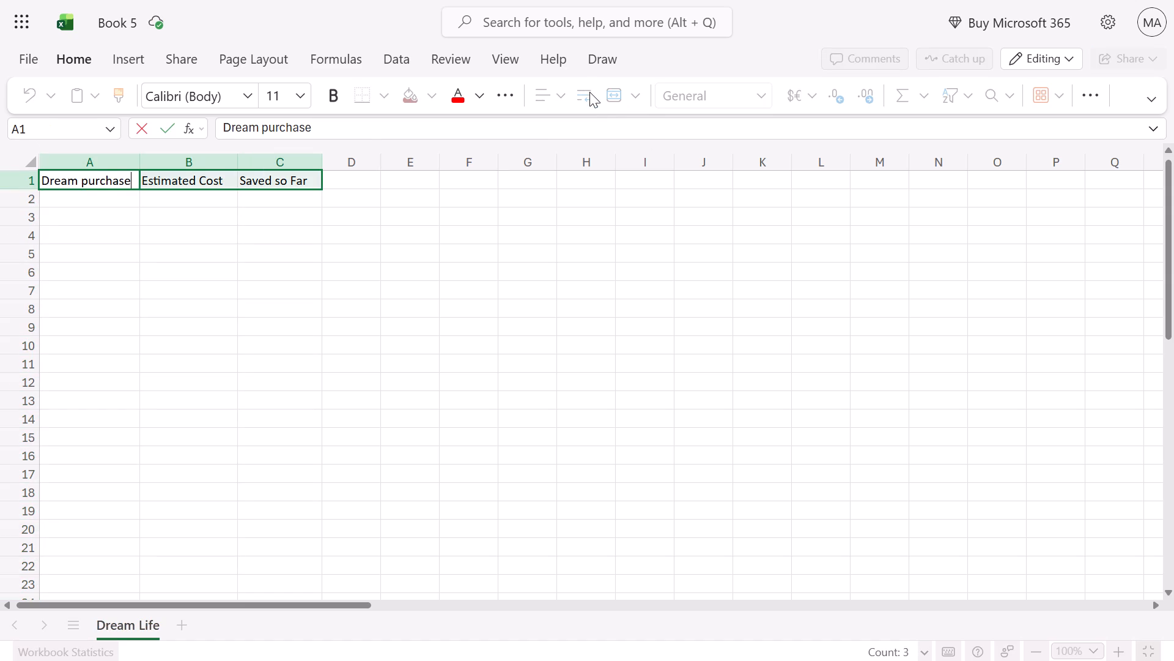
Extend the heading in cell B1 with the currency so it reads "Estimated Cost (ksh)".
click(190, 185)
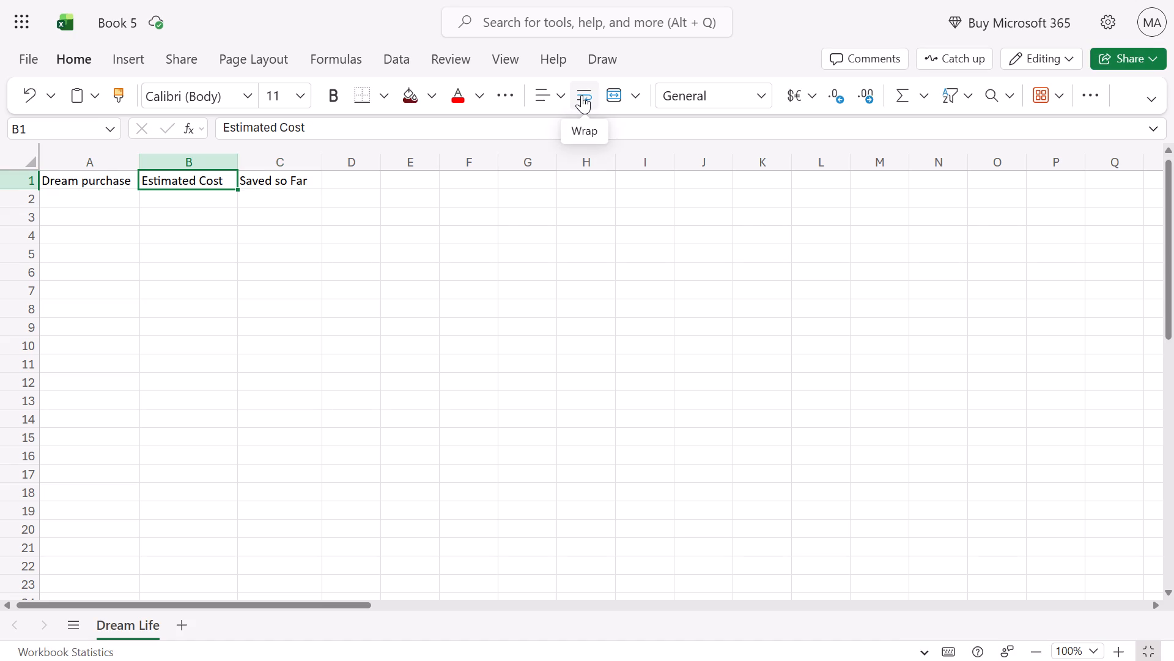
click(227, 181)
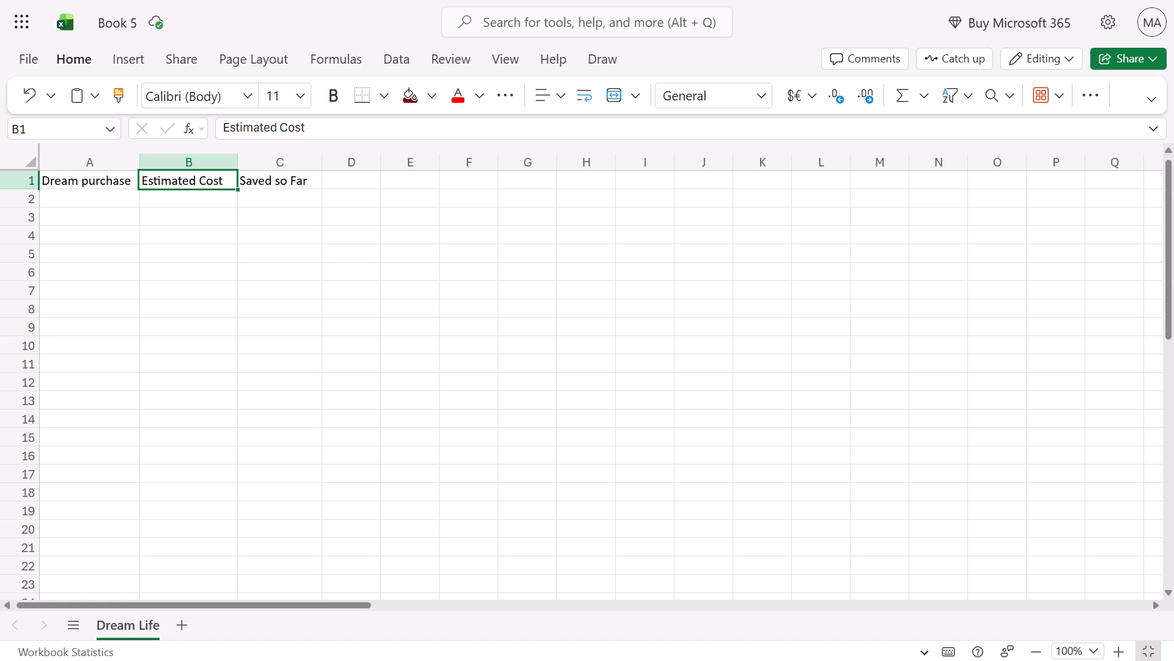
double_click(204, 183)
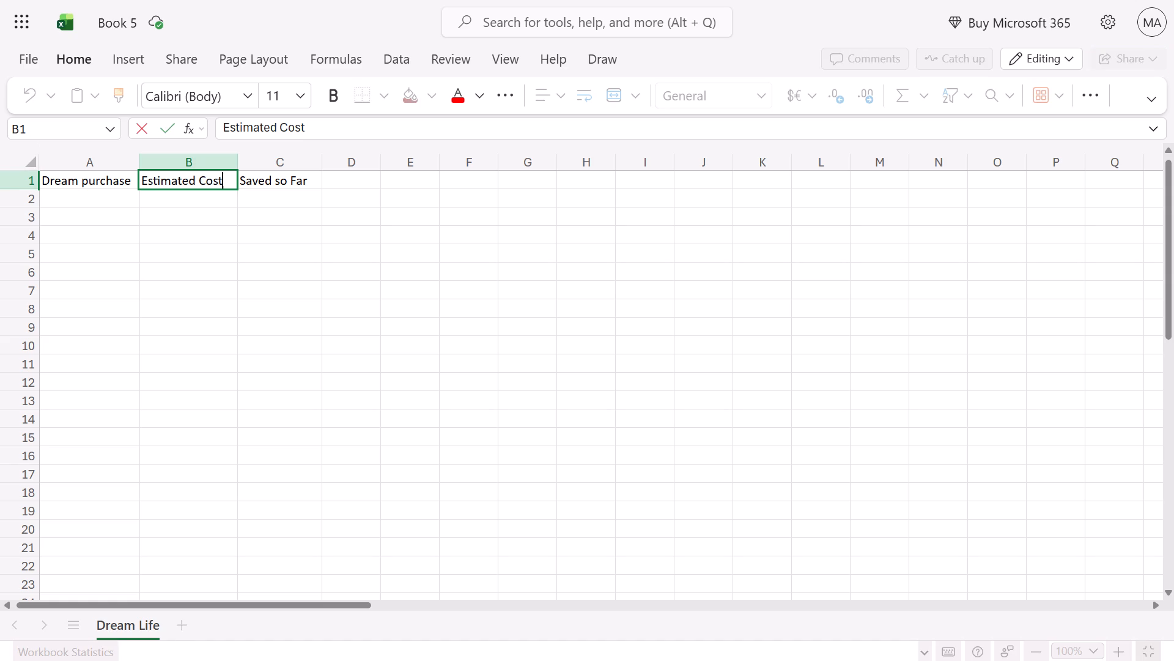
key(space)
text(())
key(Left)
text(ks)
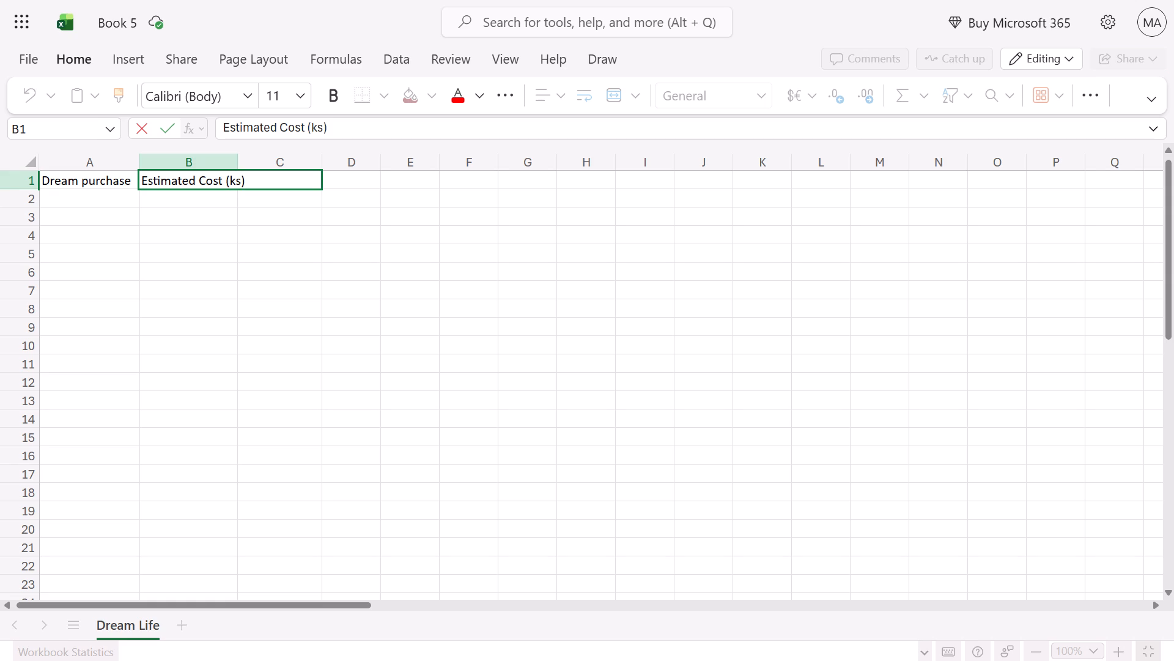
key(h)
click(161, 212)
Apply Wrap Text to the "Estimated Cost (ksh)" heading in B1 and to the "Dream purchase" heading in A1.
click(172, 174)
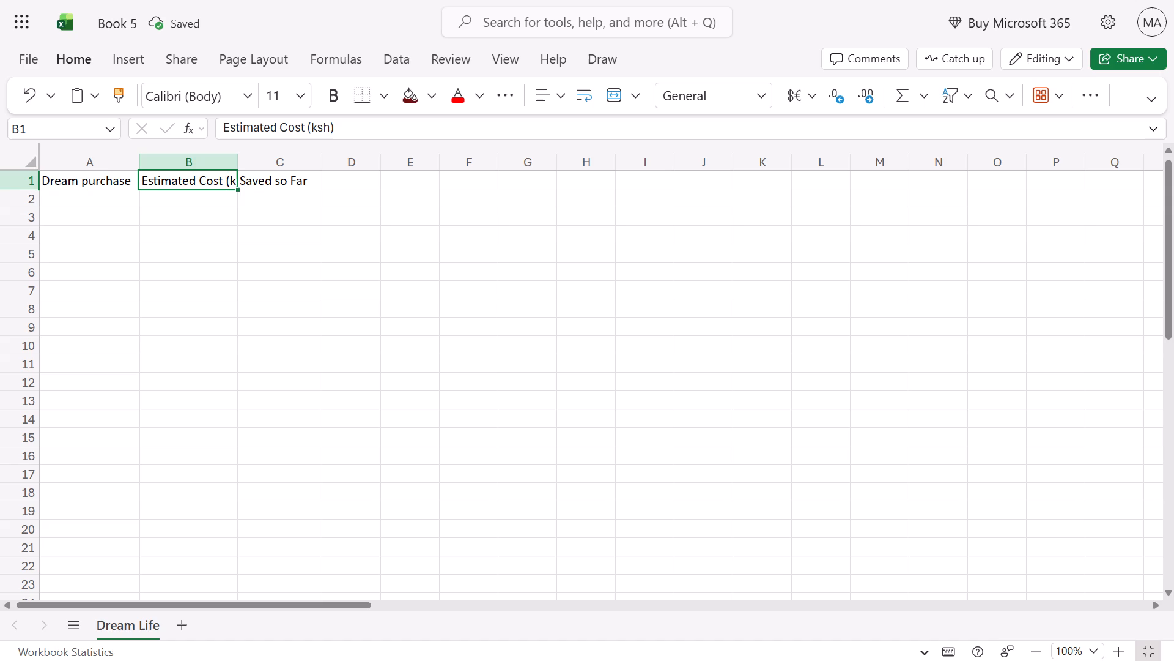
click(580, 92)
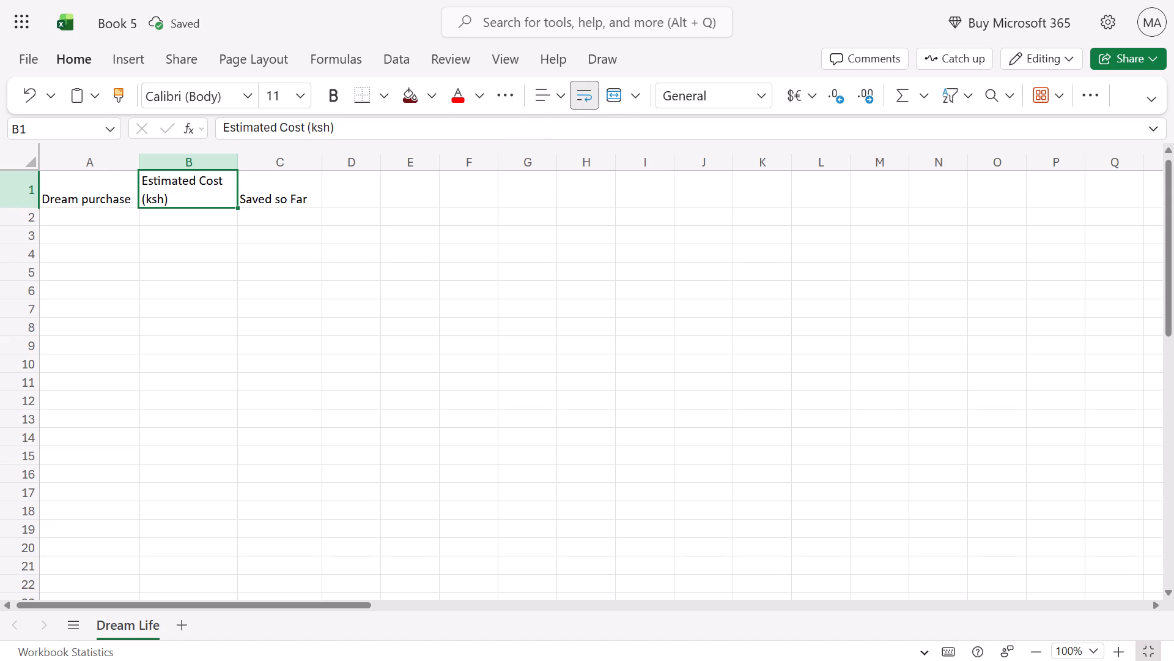
click(105, 201)
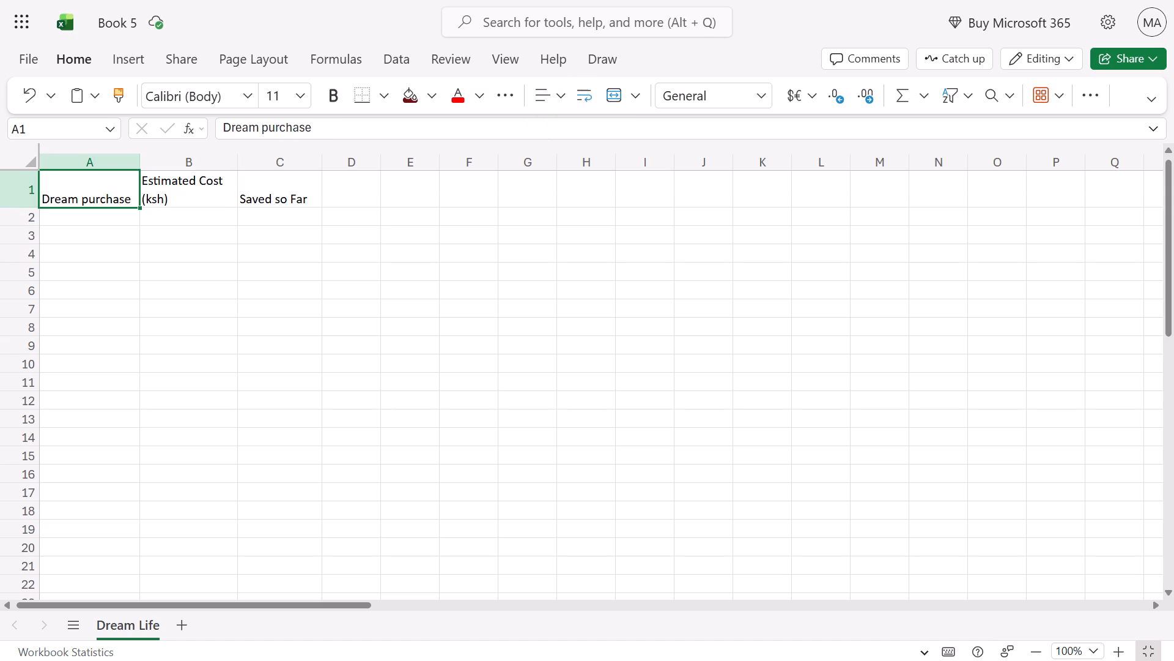
click(585, 101)
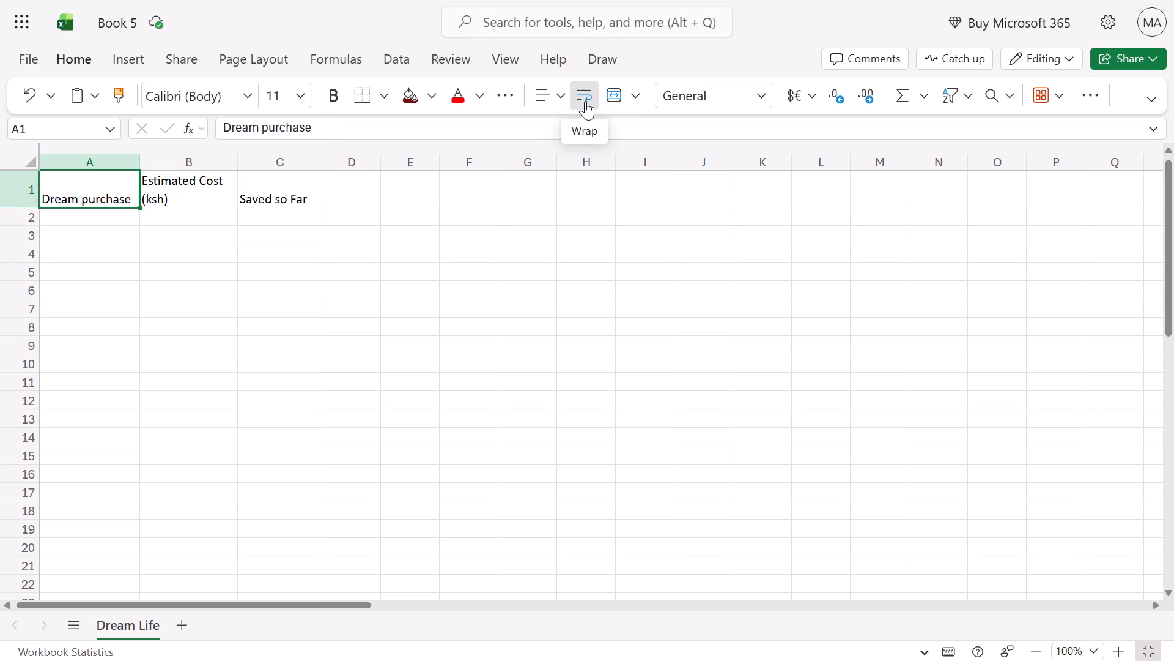
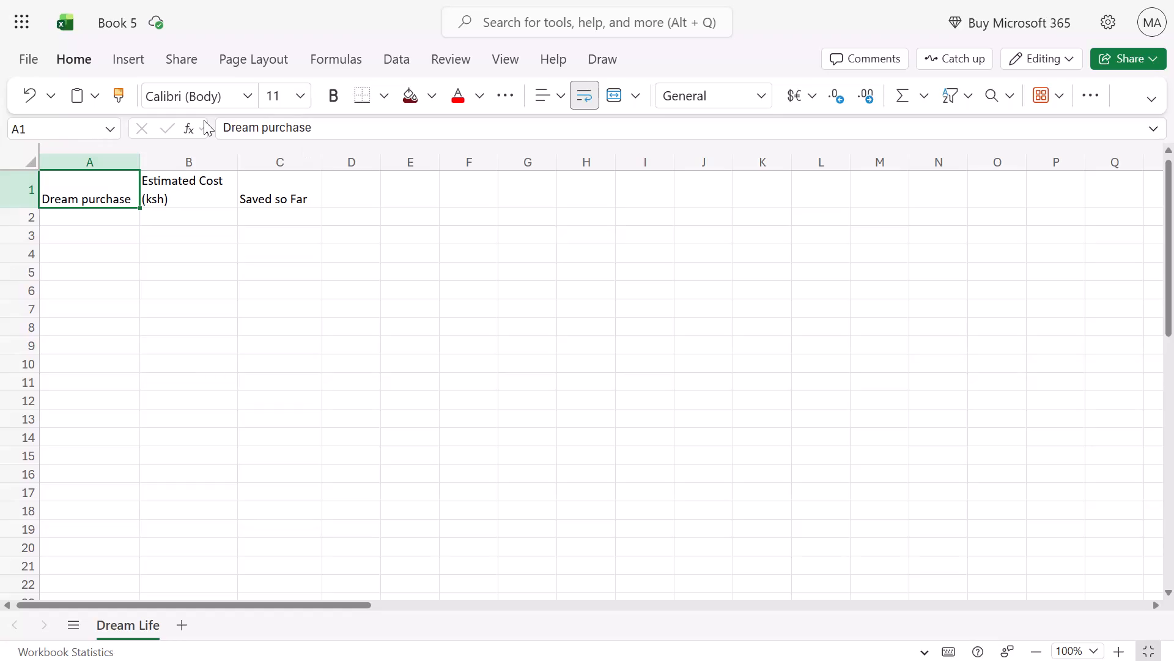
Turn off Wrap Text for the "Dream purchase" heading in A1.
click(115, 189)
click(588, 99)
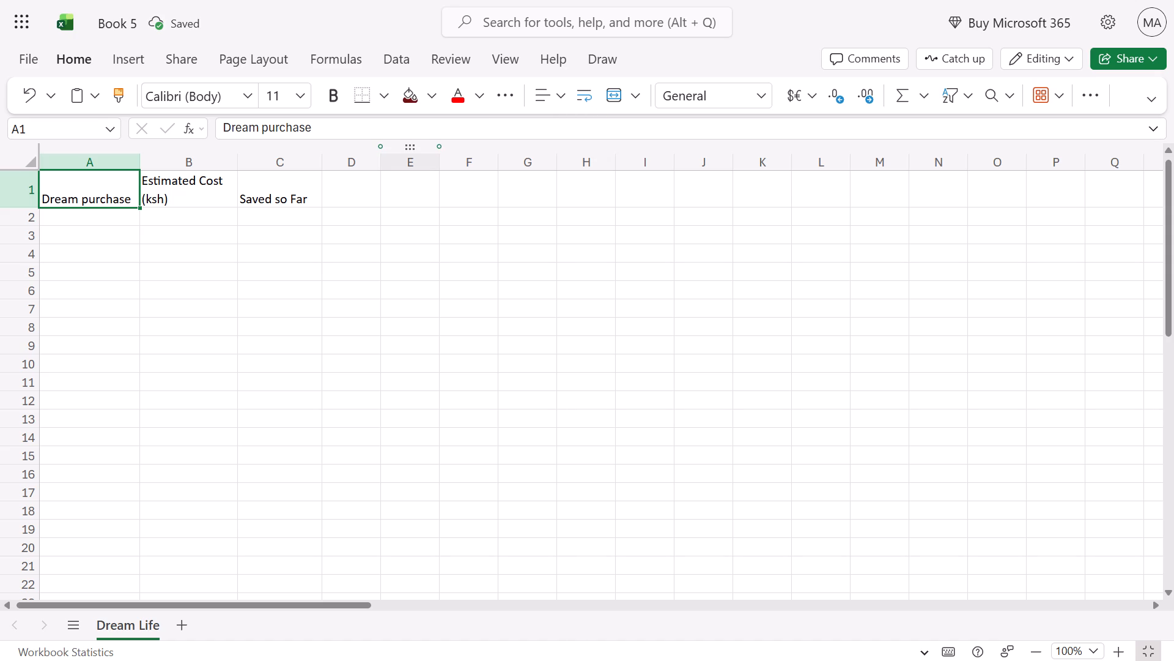
Apply Wrap Text to the "Saved so Far" heading in C1.
click(303, 184)
click(591, 87)
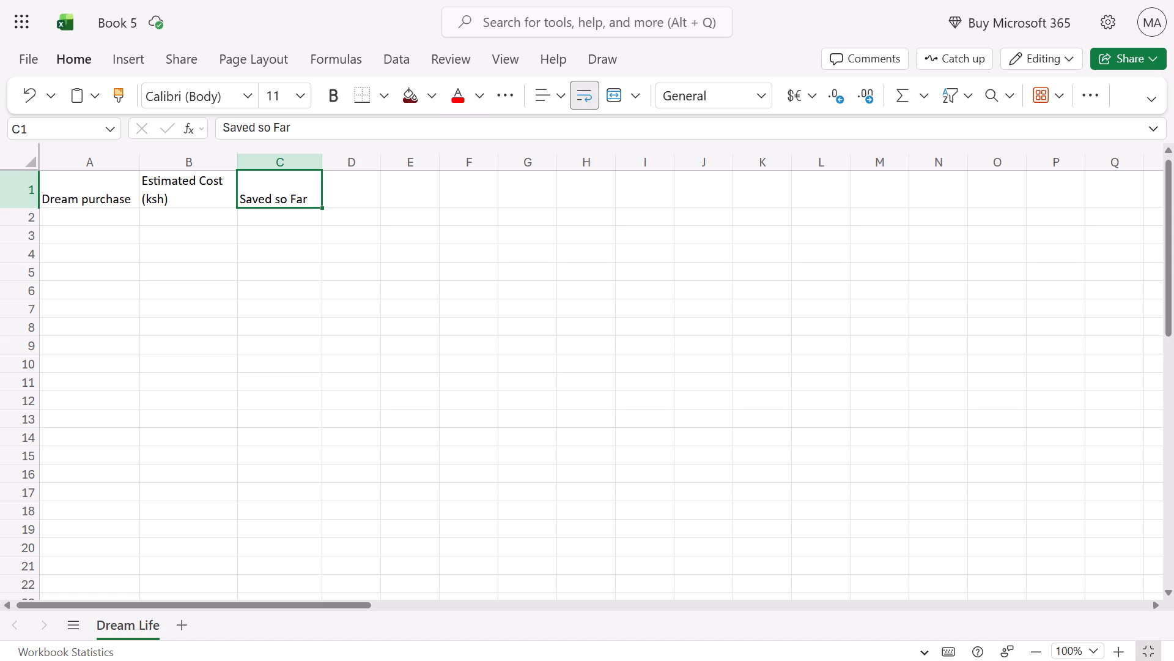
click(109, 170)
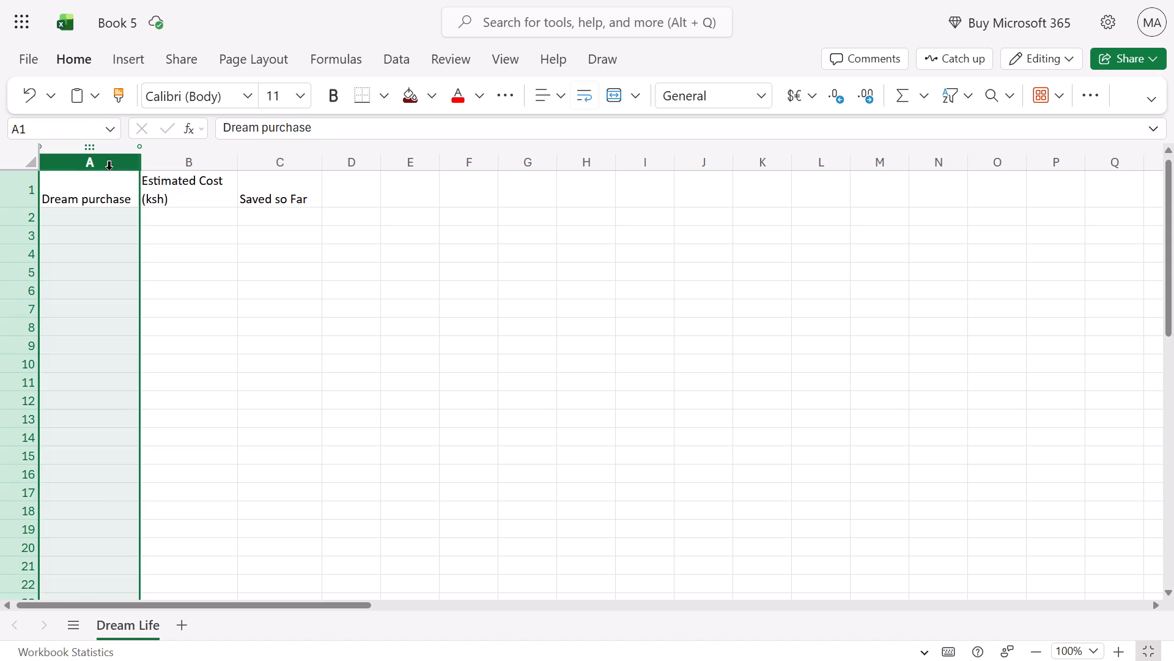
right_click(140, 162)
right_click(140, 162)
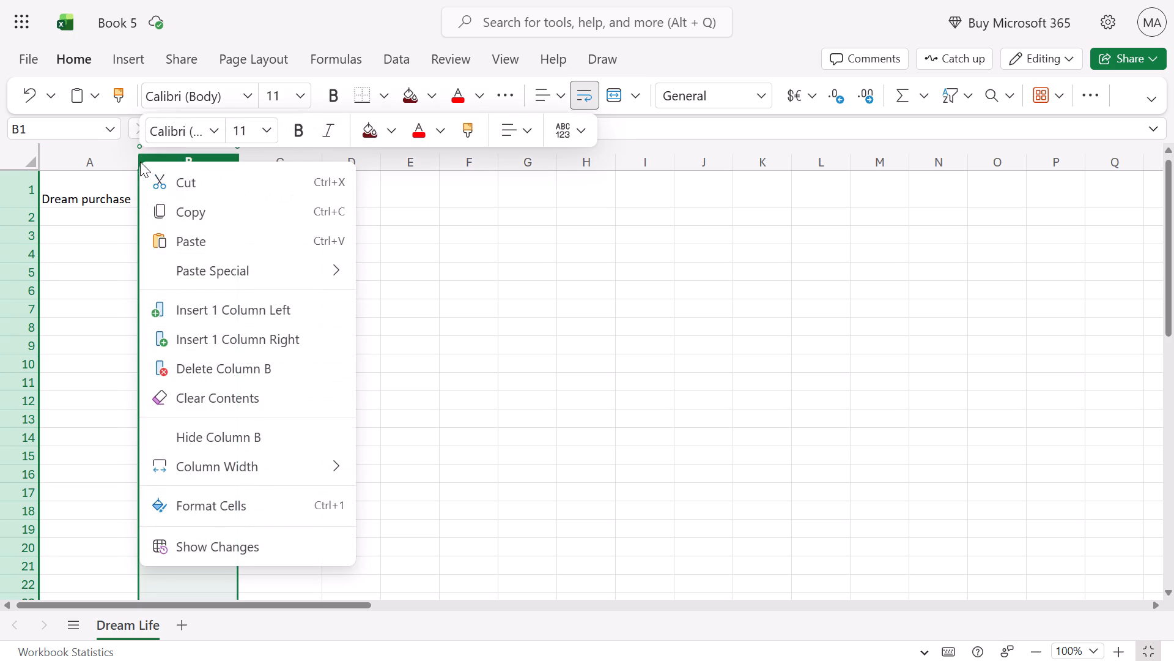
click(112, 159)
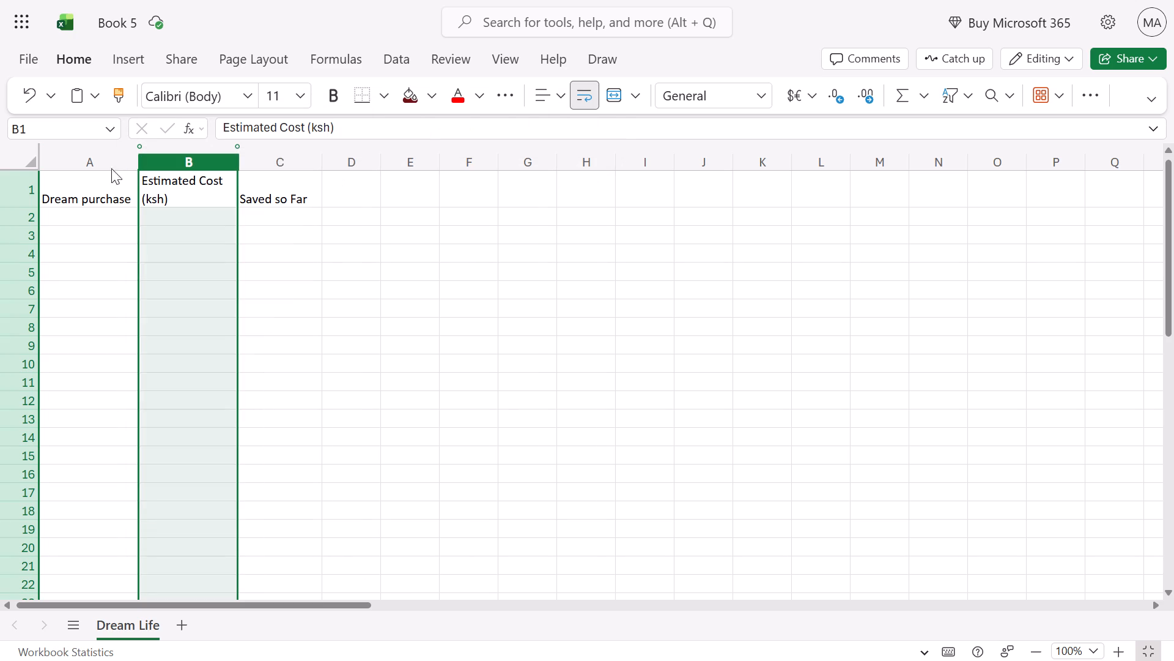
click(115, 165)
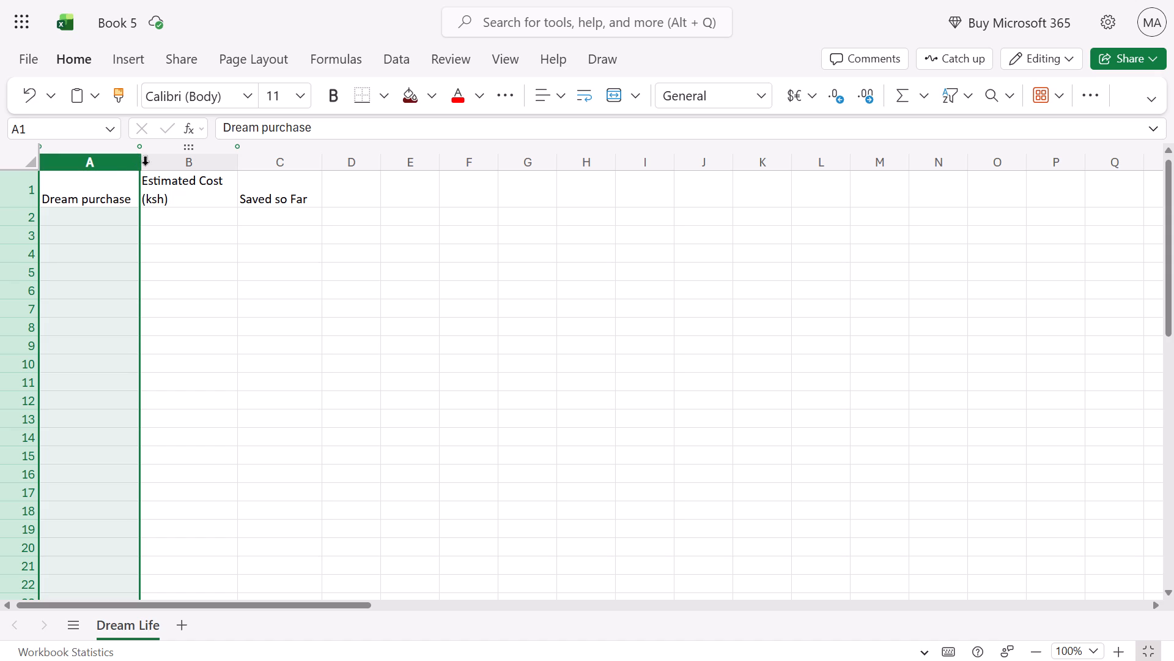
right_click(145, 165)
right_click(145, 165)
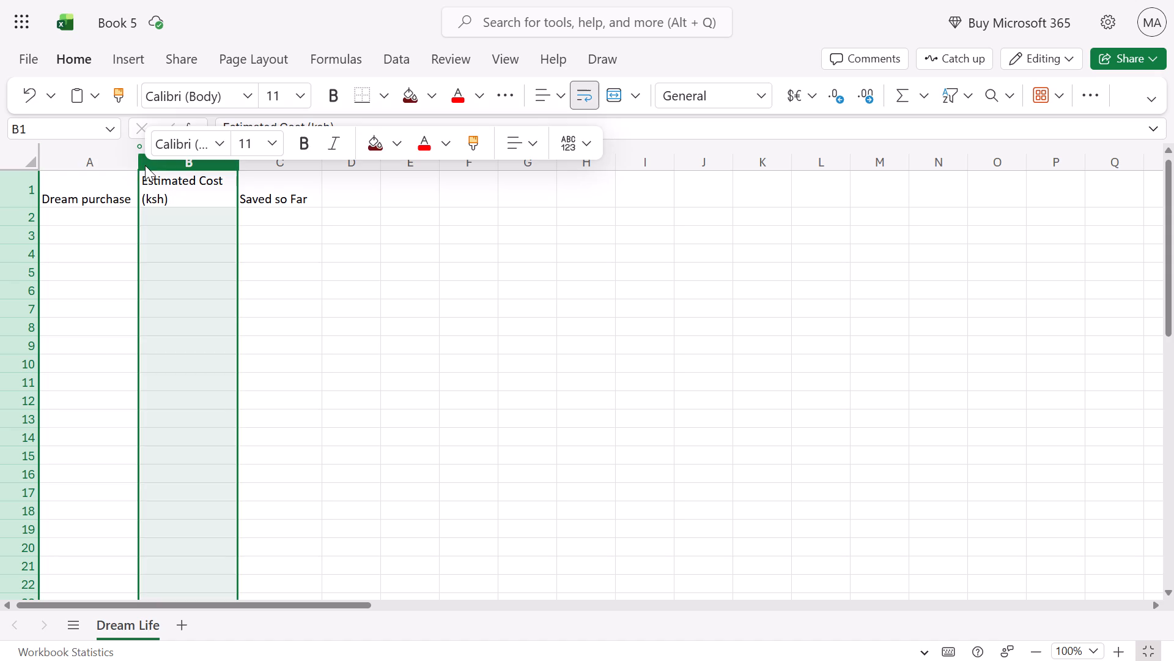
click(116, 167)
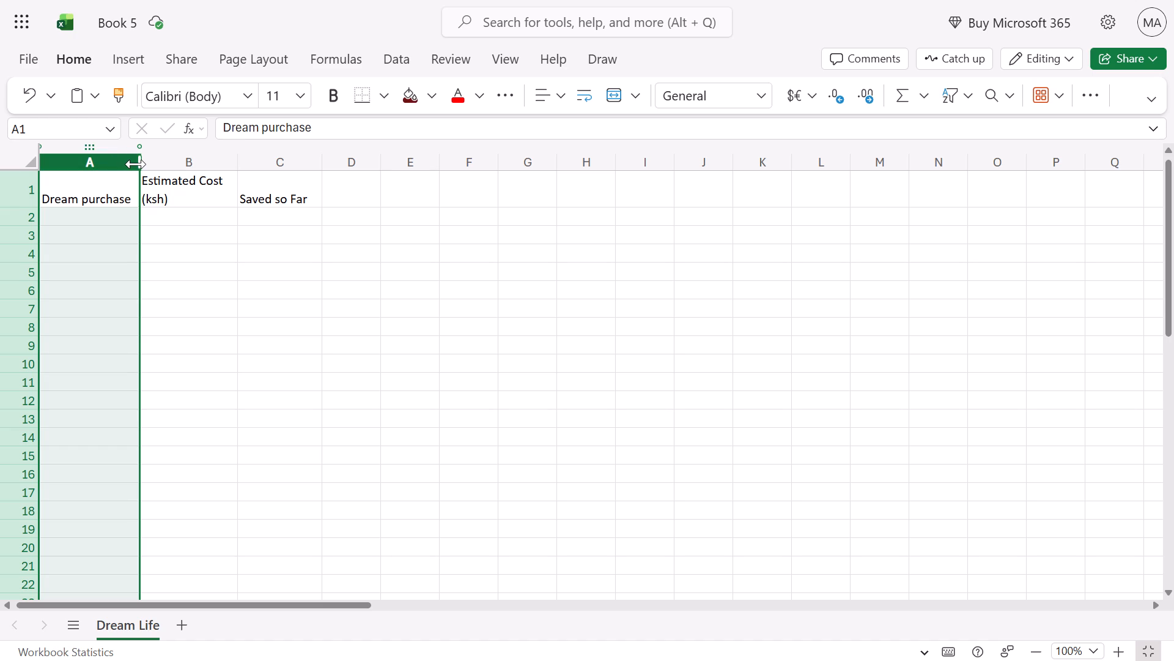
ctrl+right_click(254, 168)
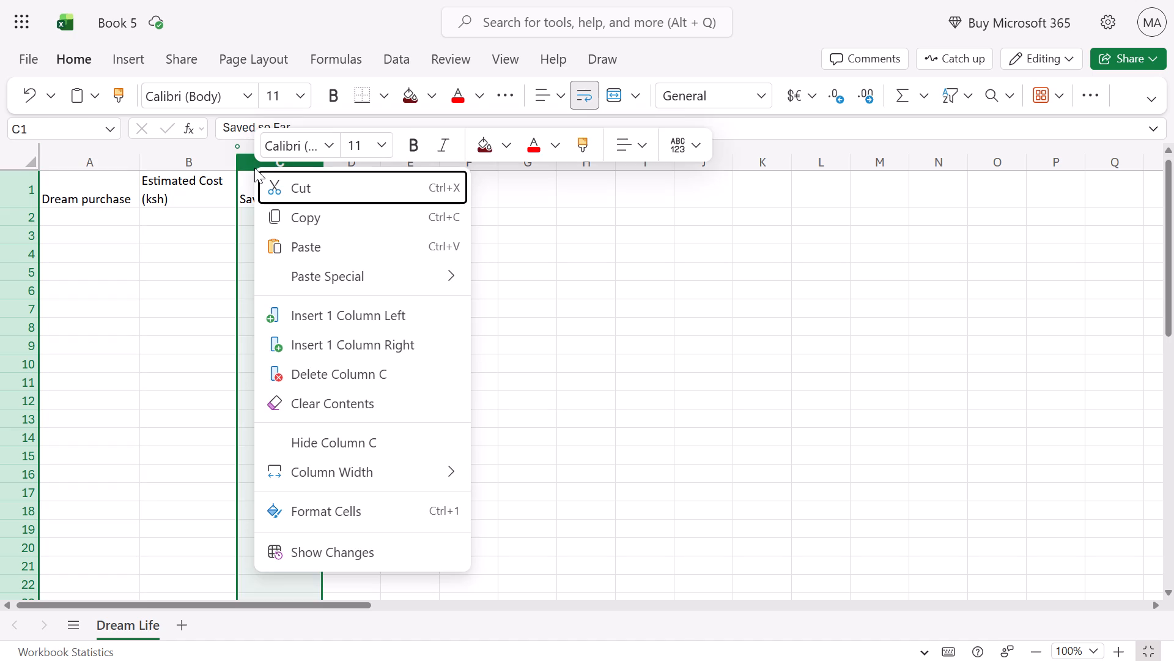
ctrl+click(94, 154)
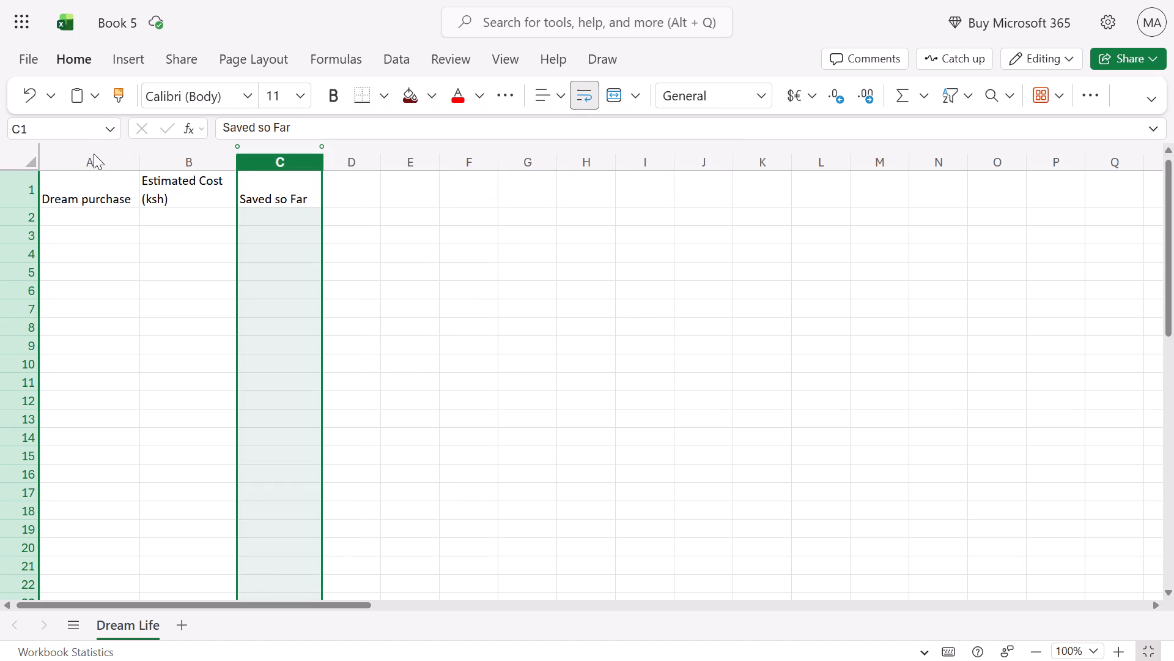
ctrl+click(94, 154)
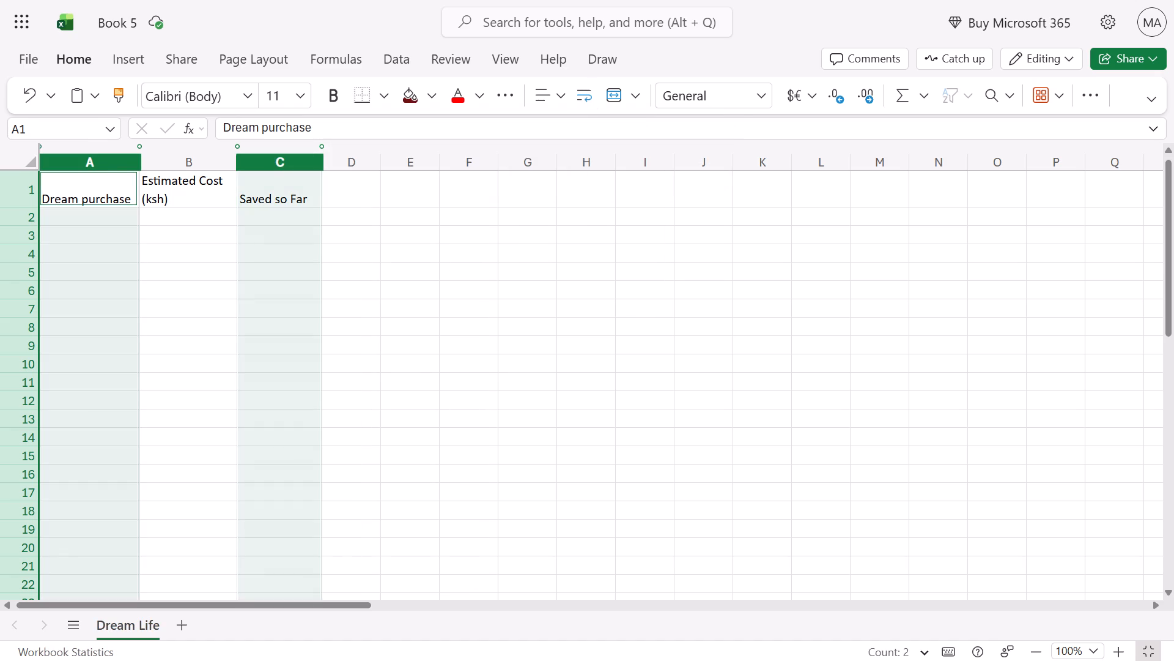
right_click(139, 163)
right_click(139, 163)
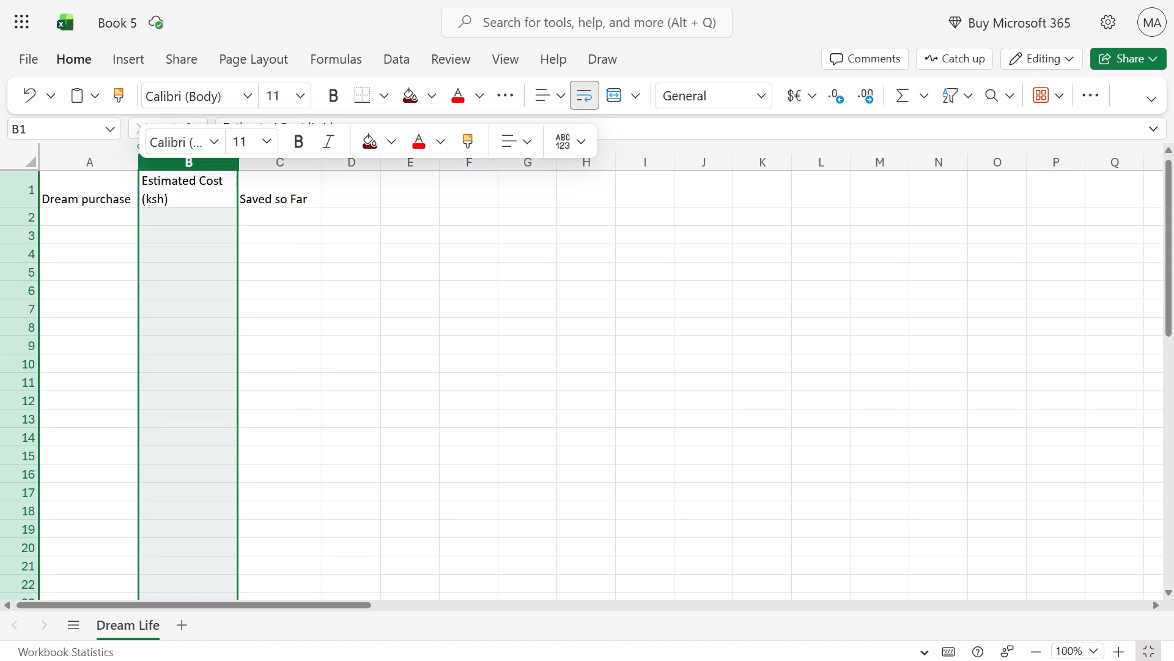
Apply Wrap Text to the "Dream purchase" heading in A1 again.
click(119, 184)
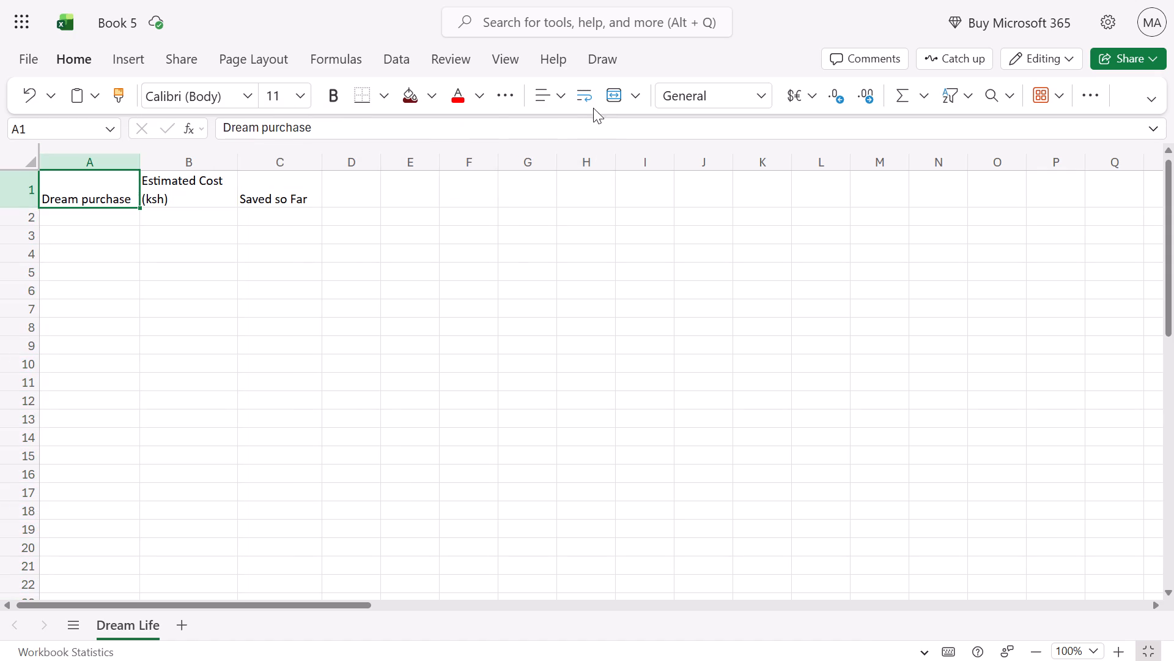
click(579, 101)
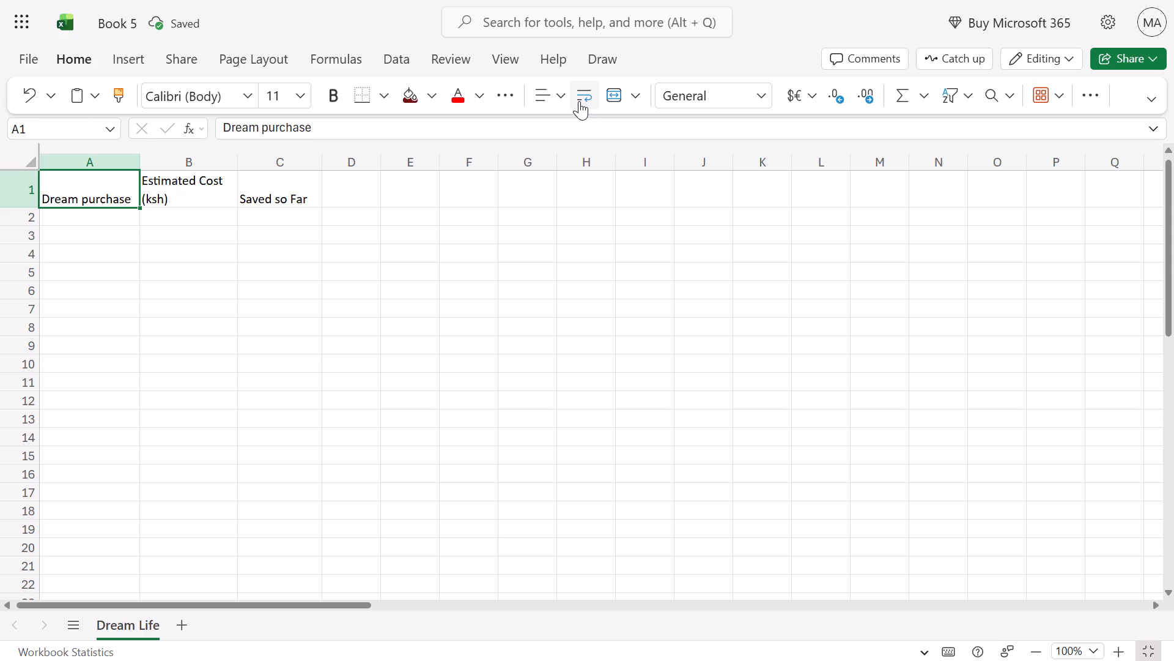
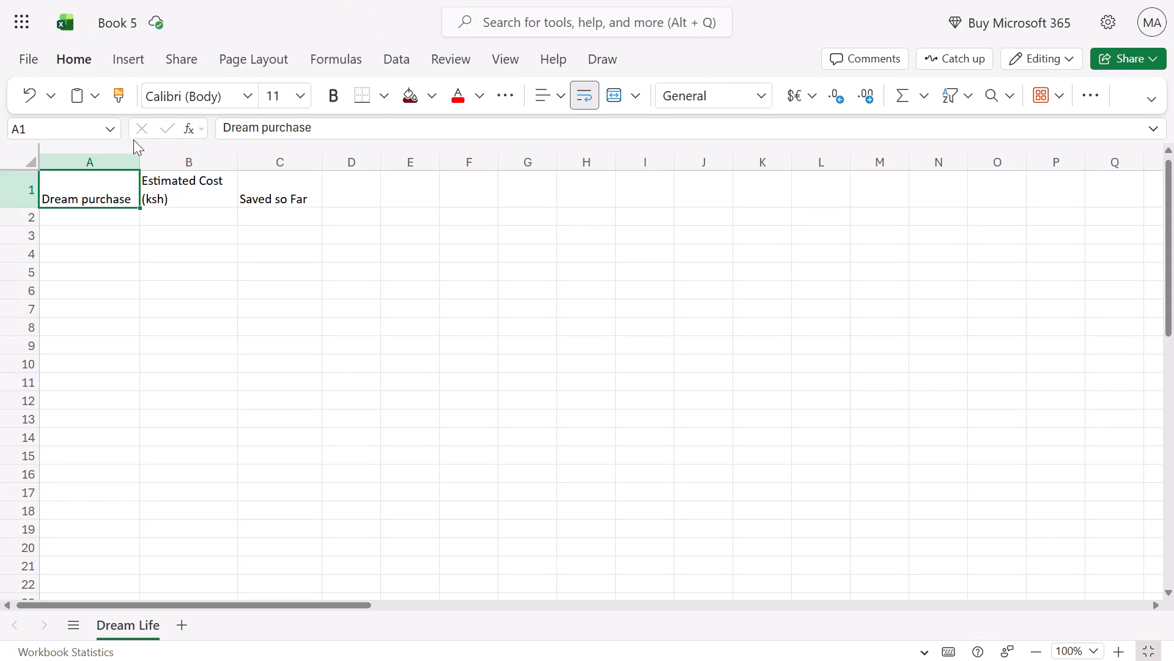
Turn off Wrap Text for the whole of column A.
click(114, 159)
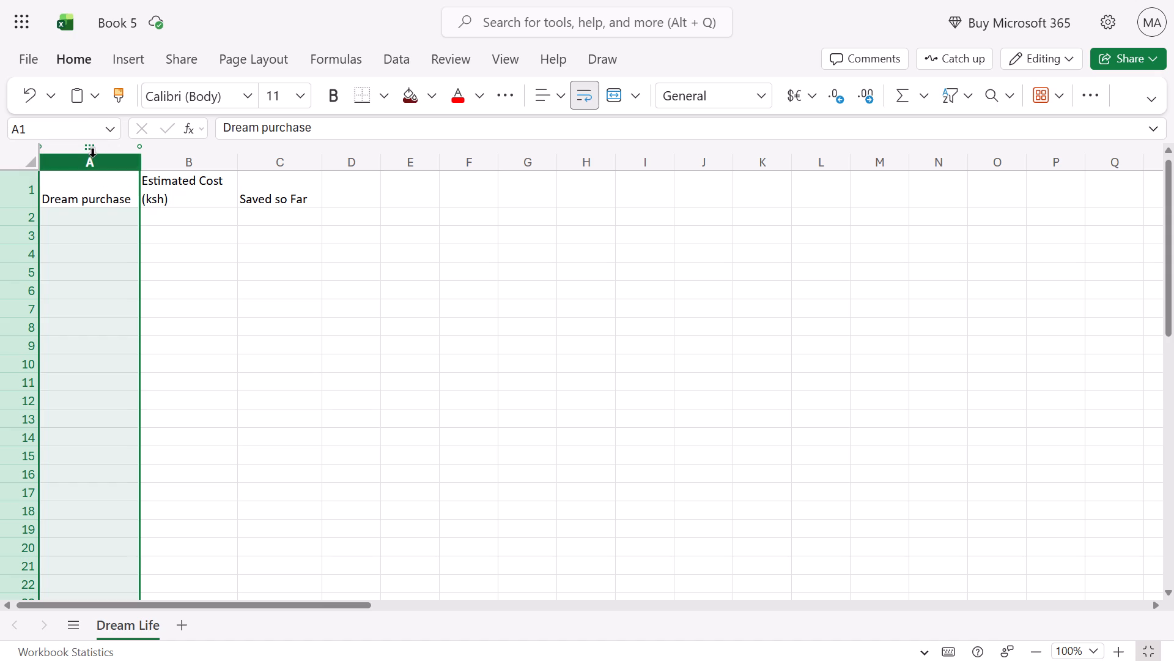
click(90, 154)
click(583, 98)
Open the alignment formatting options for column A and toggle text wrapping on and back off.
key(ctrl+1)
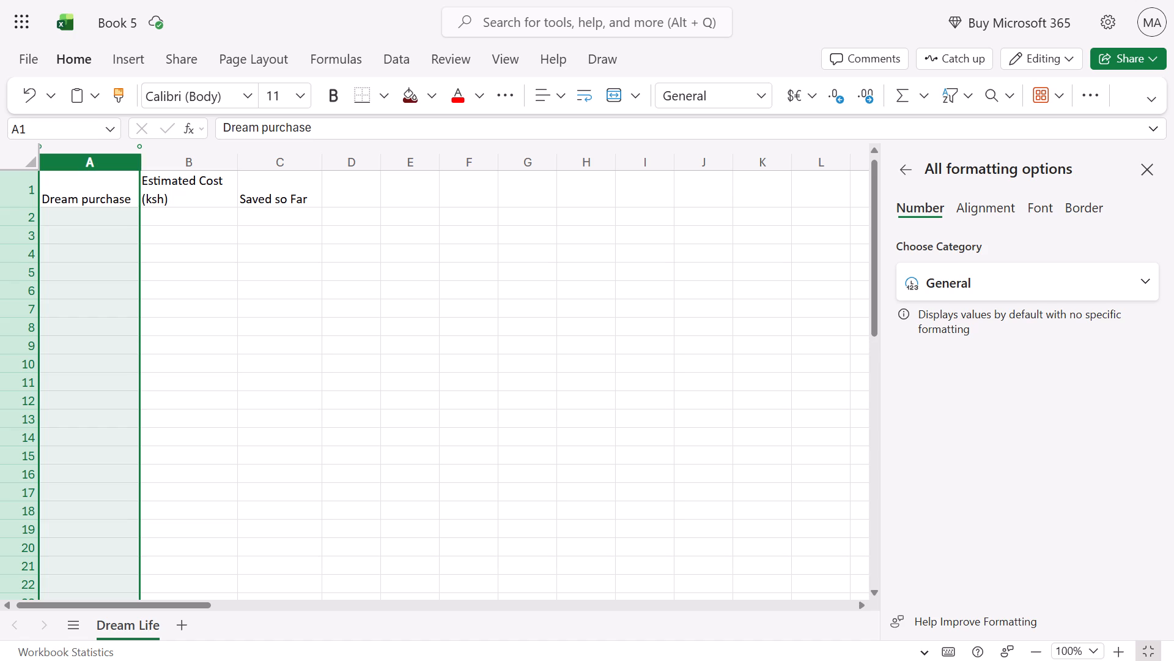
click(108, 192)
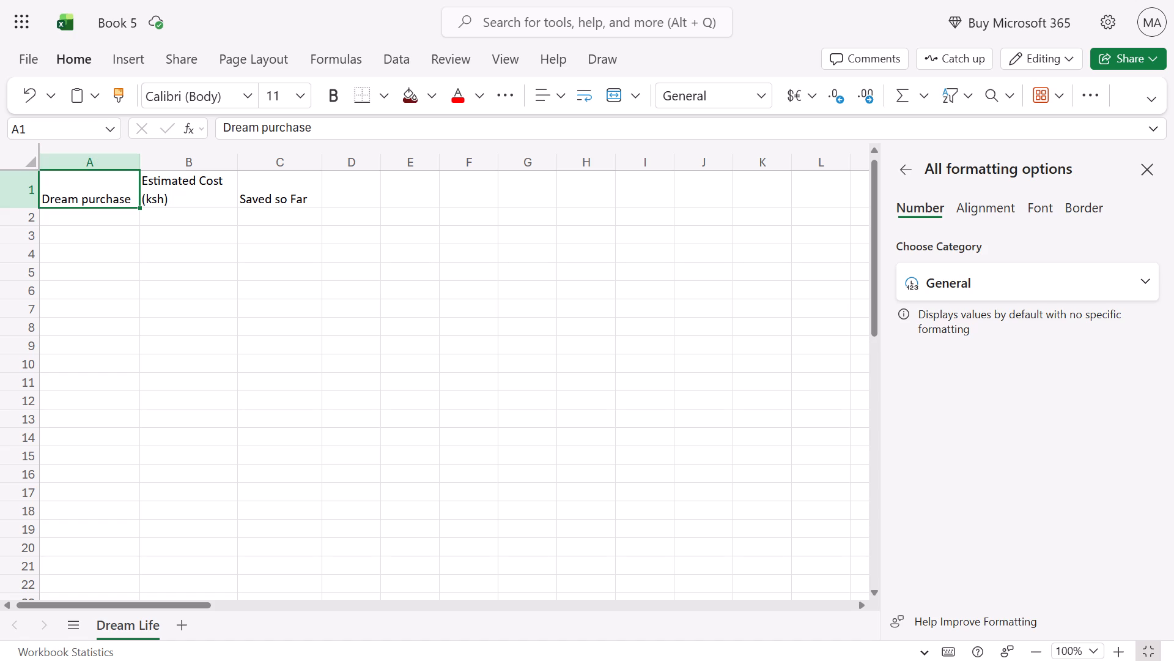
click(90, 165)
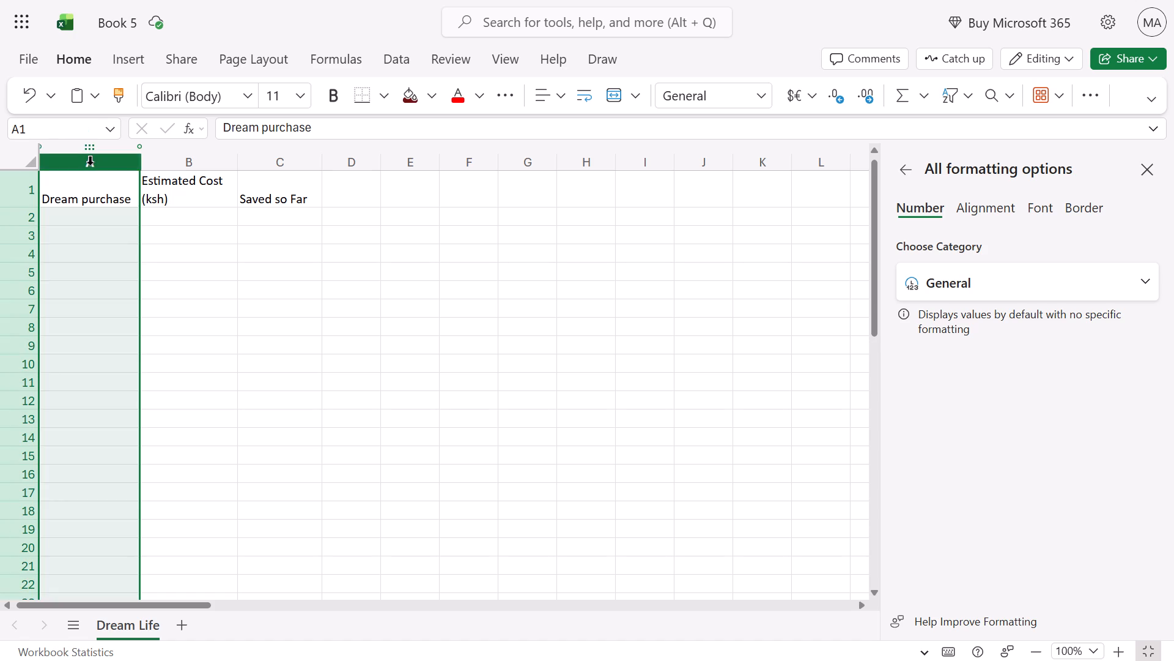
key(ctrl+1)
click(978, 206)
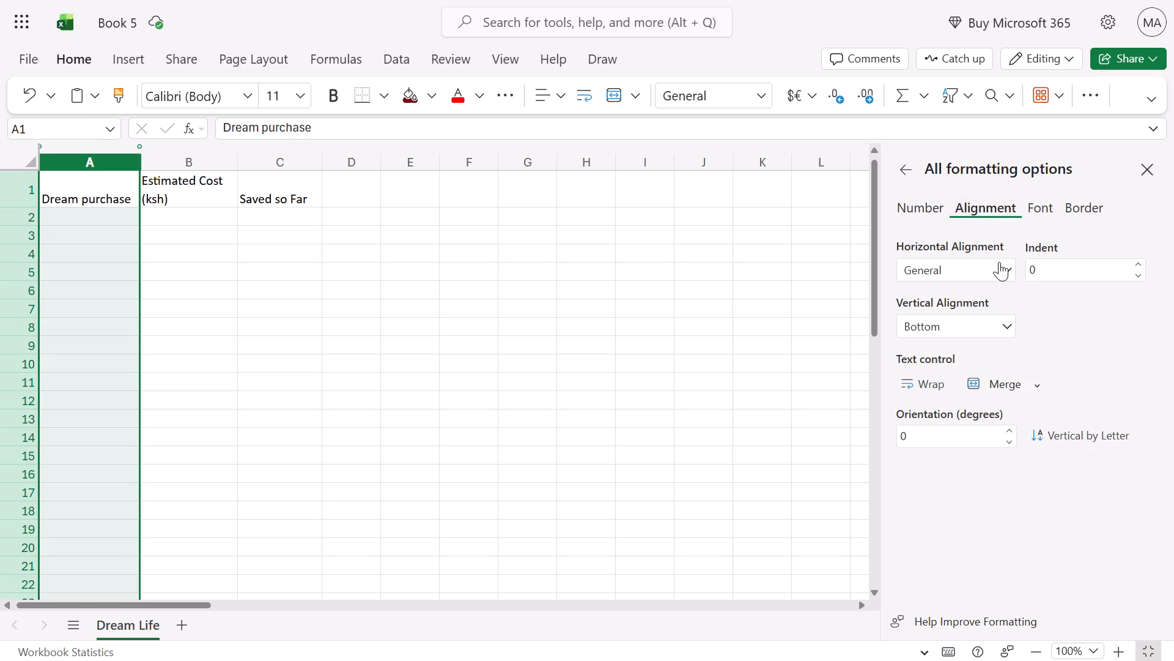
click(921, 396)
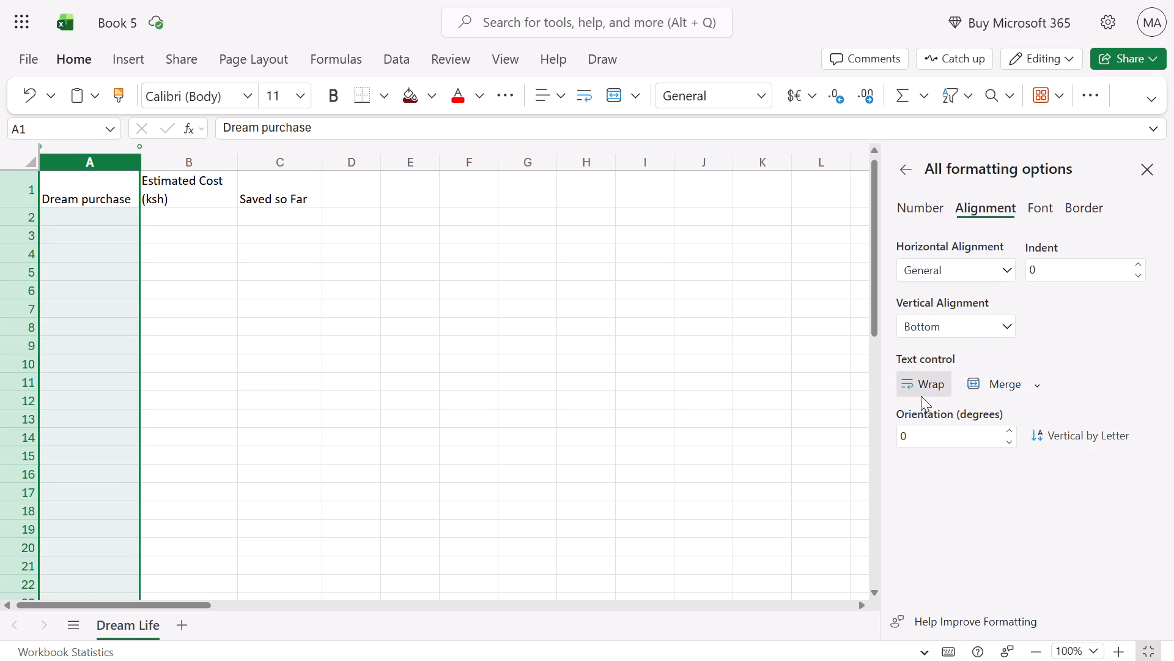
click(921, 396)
Turn off text wrapping for the whole of column C in the alignment formatting options.
click(292, 163)
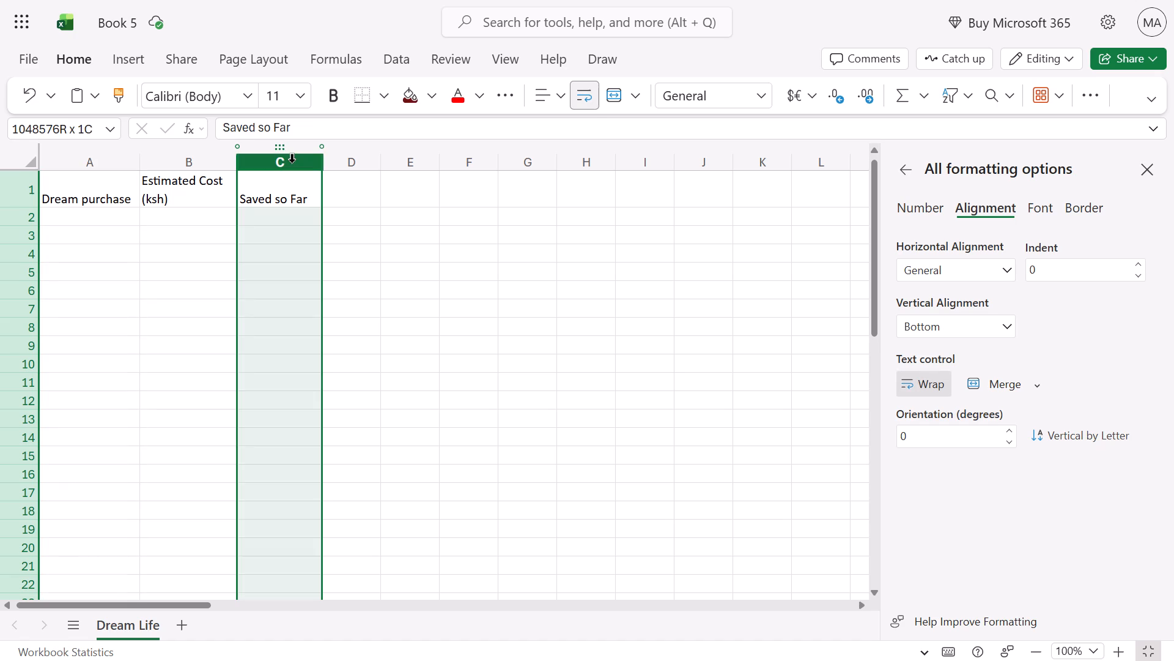
click(912, 392)
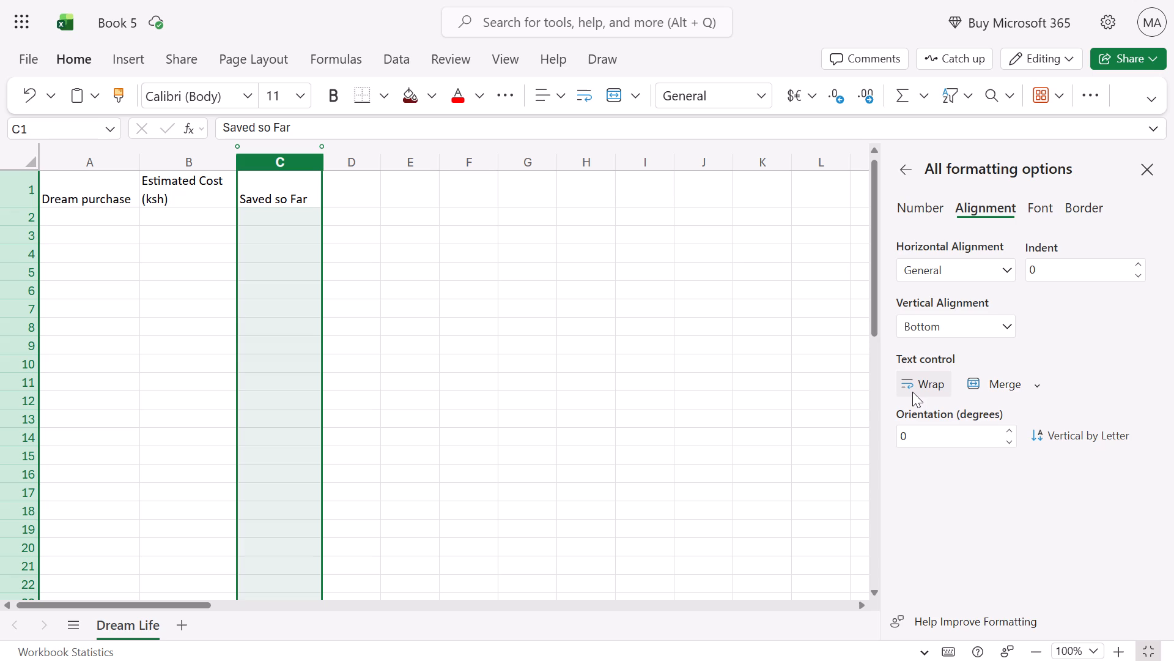
drag(912, 392, 764, 417)
drag(764, 417, 728, 358)
Apply Top Align to columns A and C together and close the formatting options.
click(103, 163)
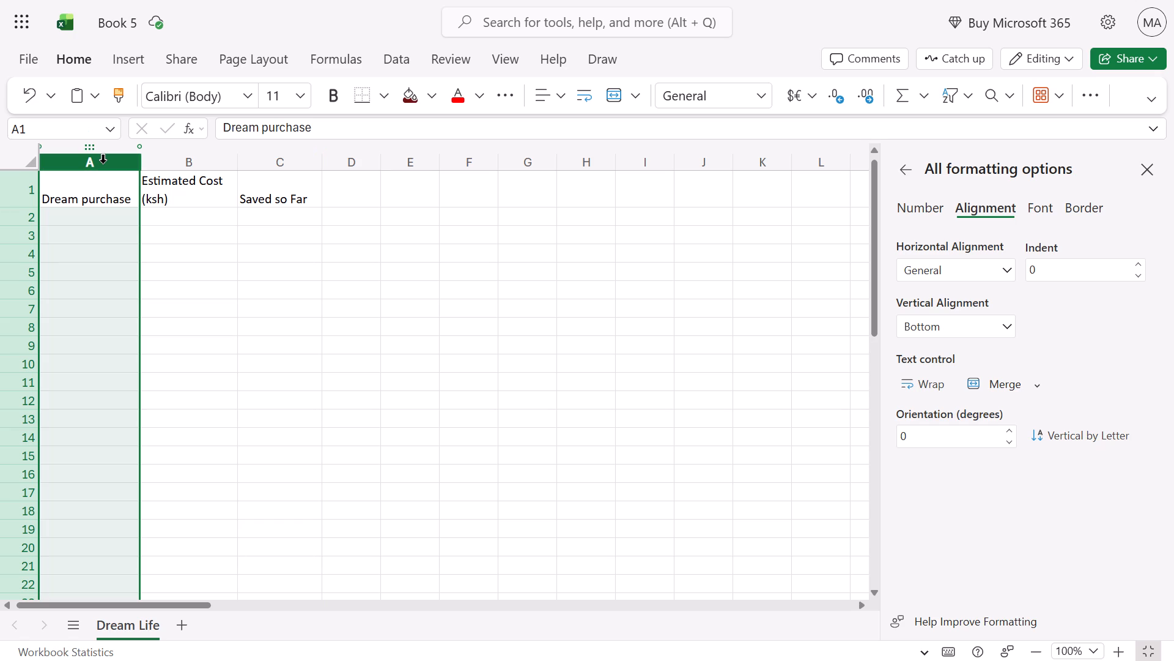
ctrl+click(269, 165)
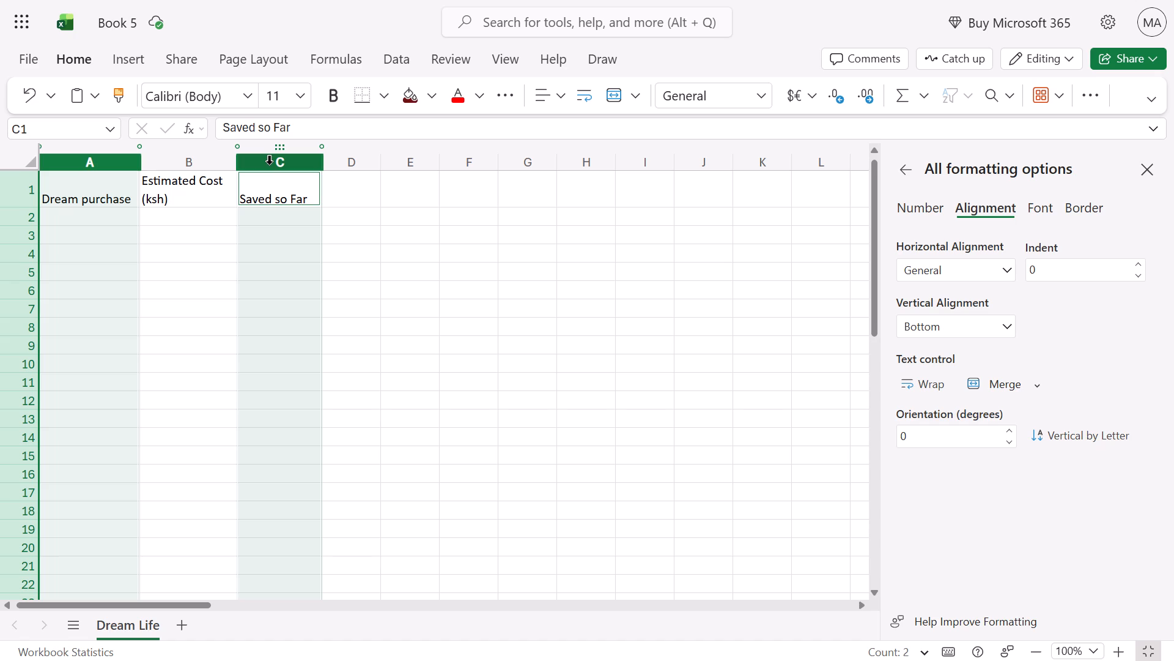
click(1010, 326)
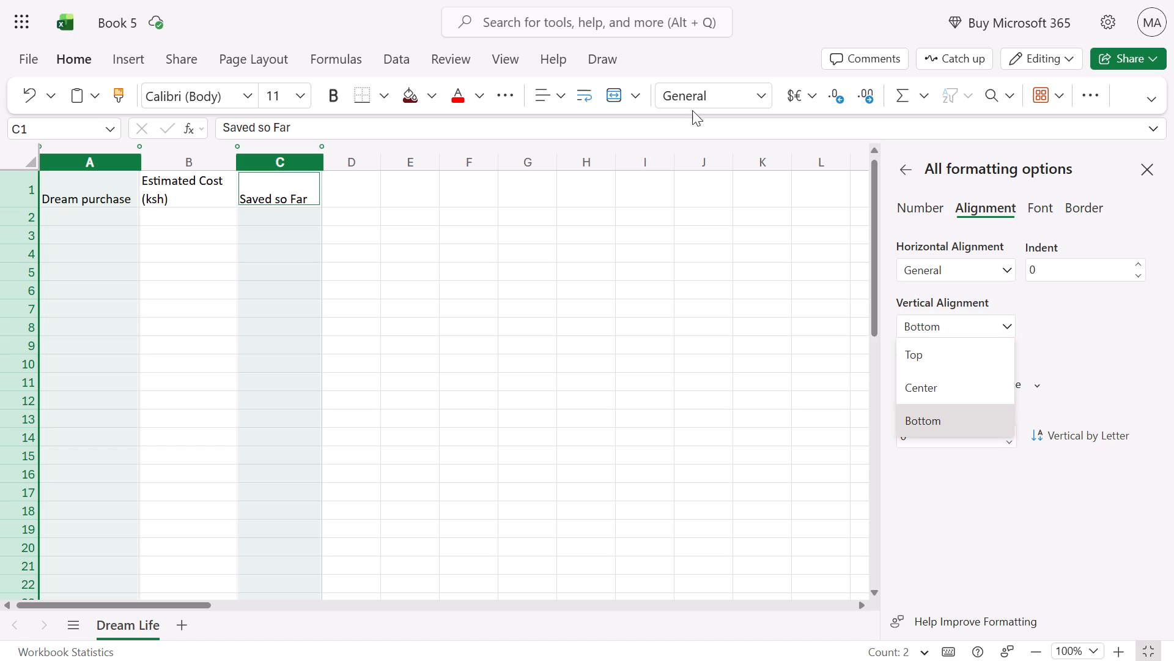
click(557, 96)
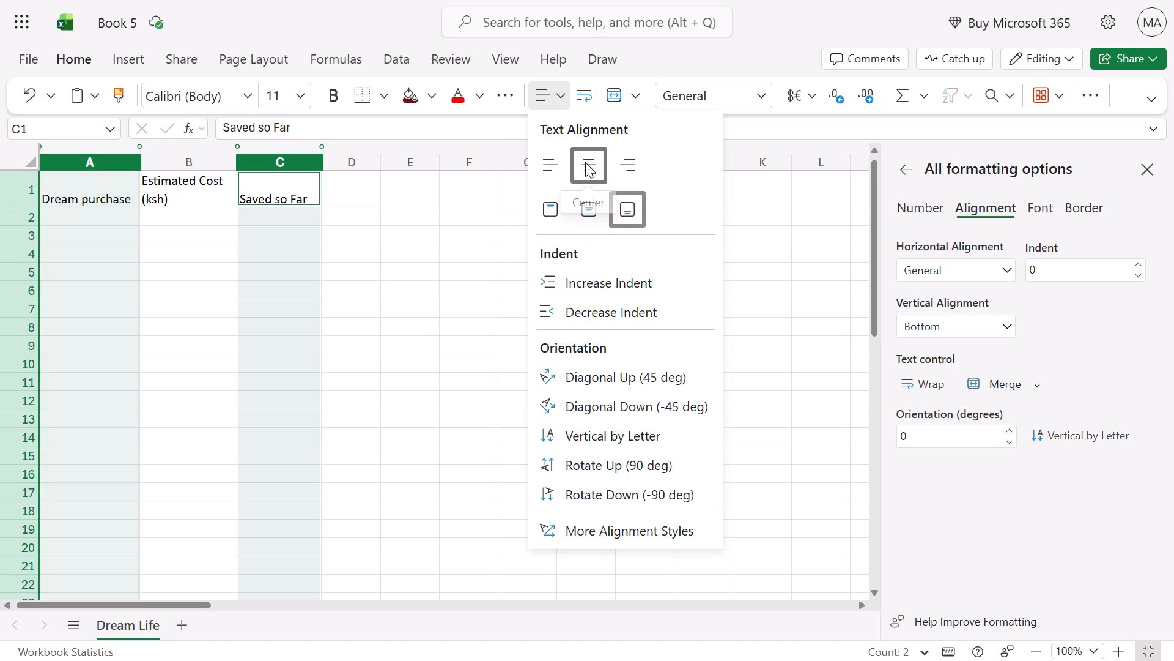
click(547, 217)
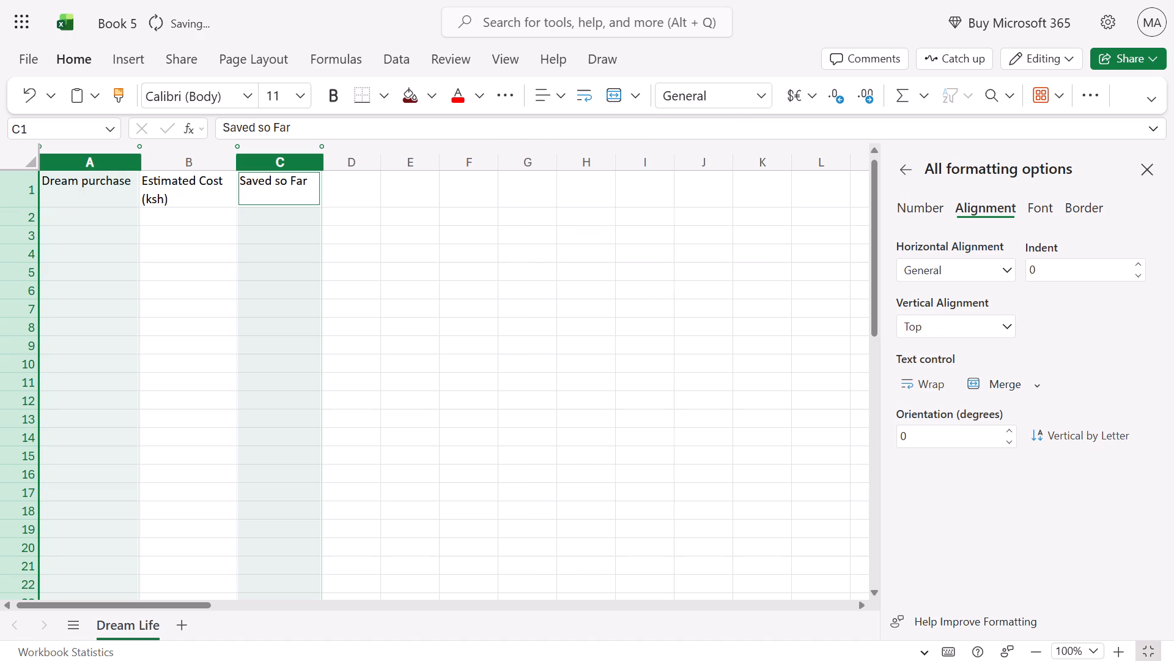
click(198, 209)
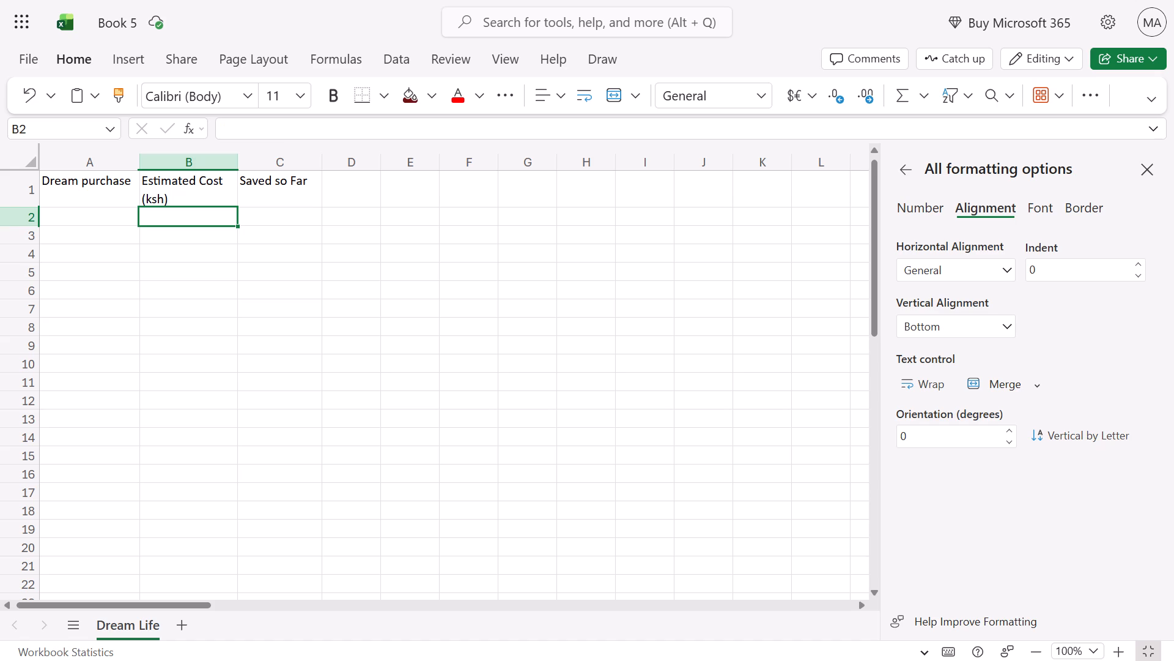
drag(85, 195, 251, 211)
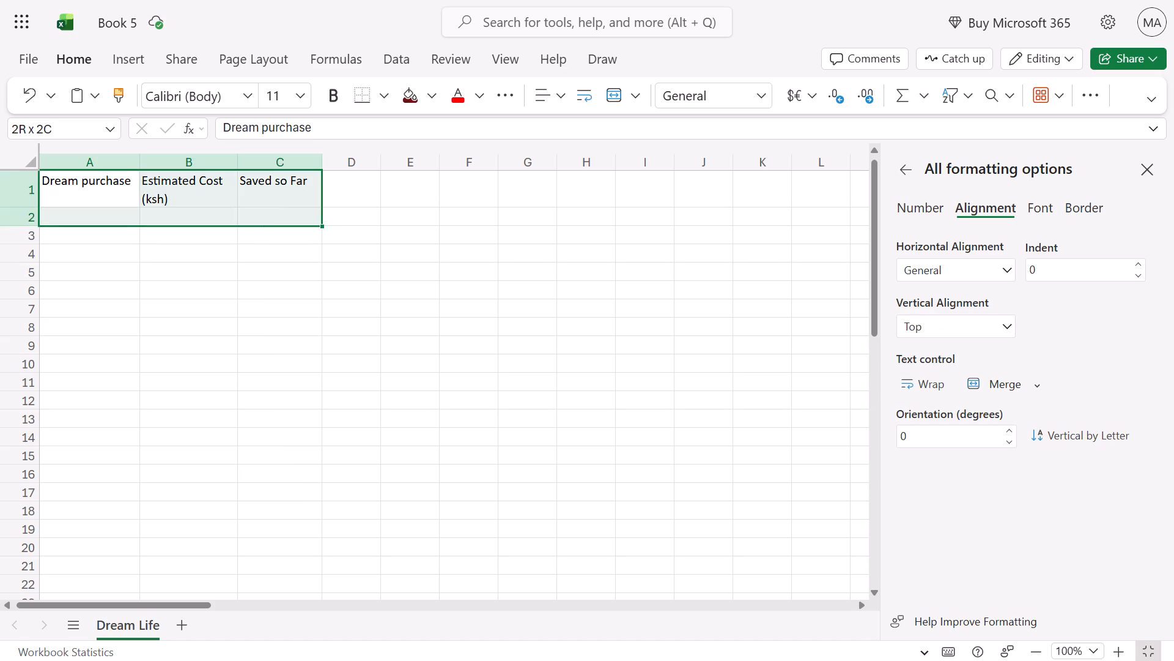
drag(251, 211, 270, 204)
click(270, 204)
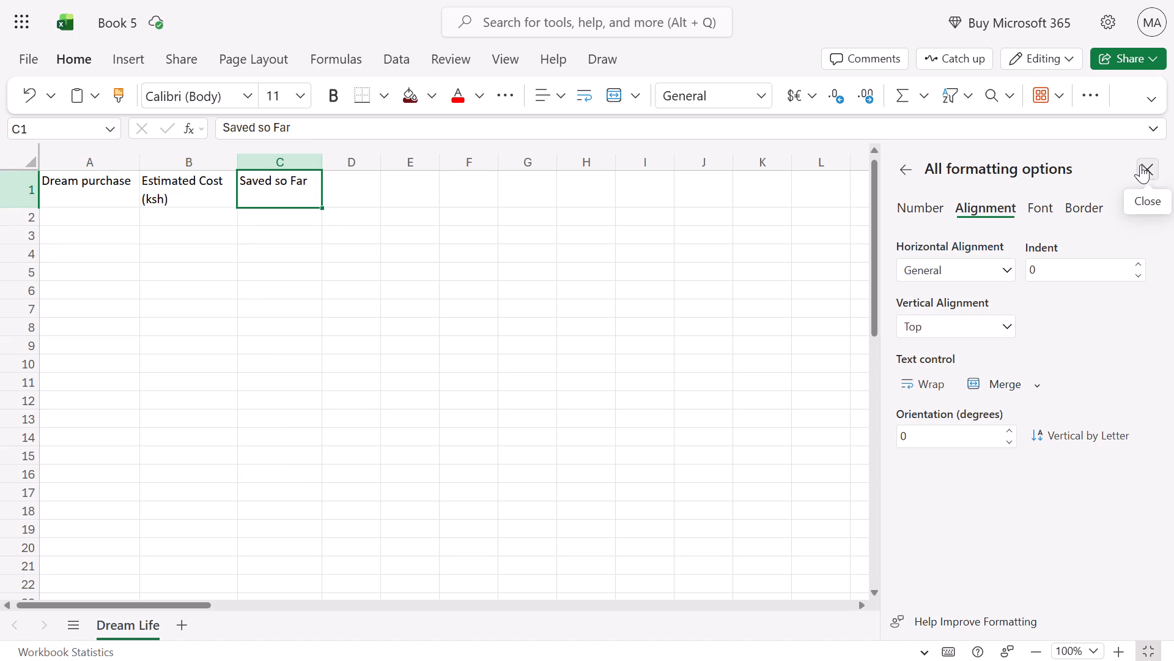
click(1141, 164)
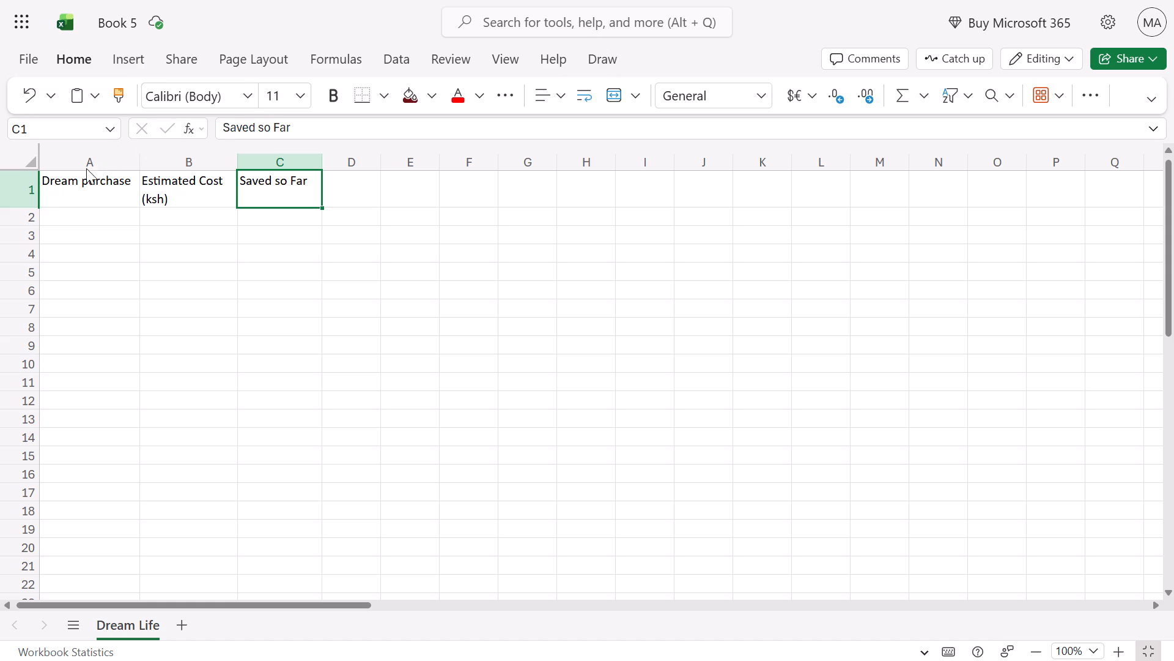
Set the three headings in A1:C1 to Times New Roman, size 12.
click(75, 181)
drag(75, 181, 261, 195)
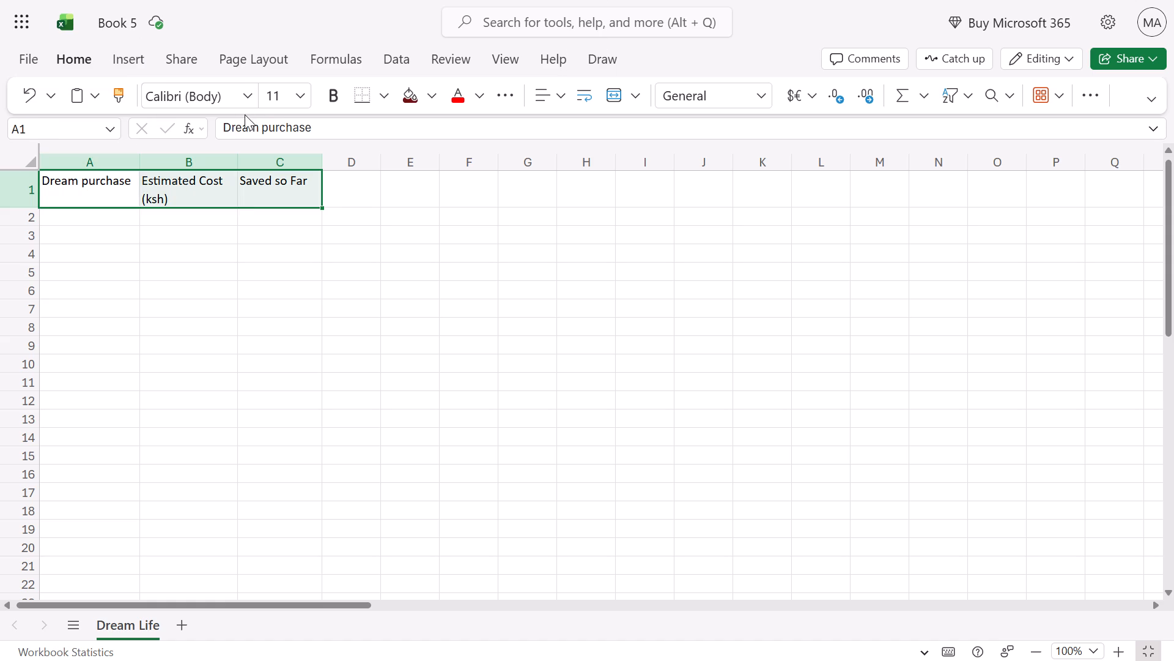
click(247, 102)
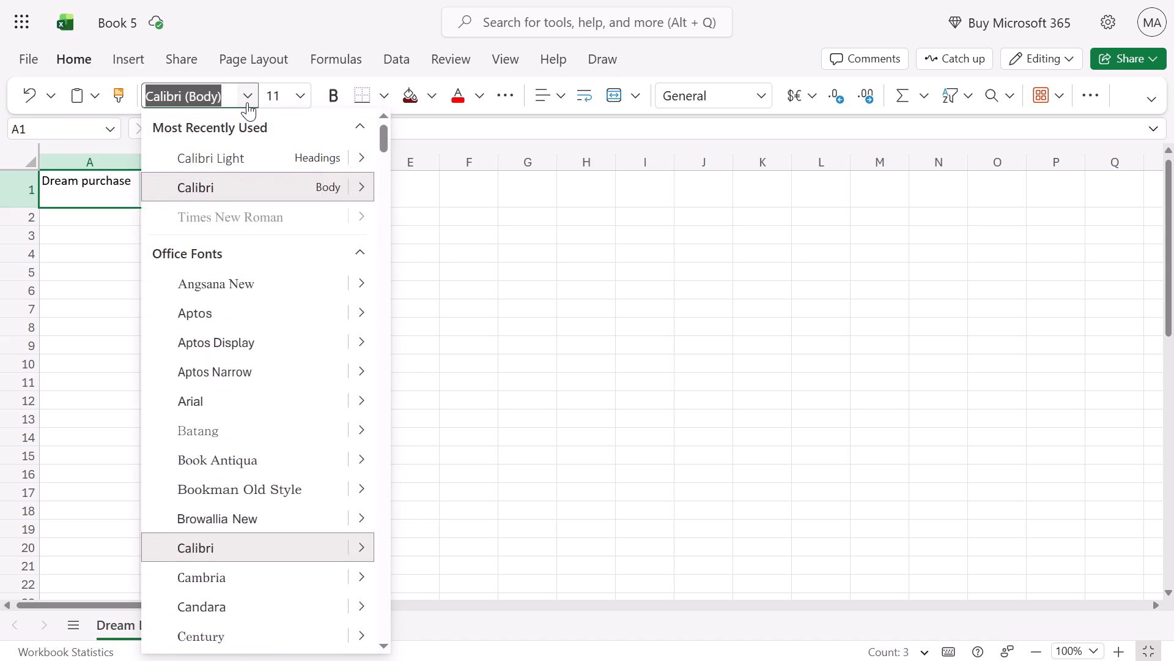
click(210, 208)
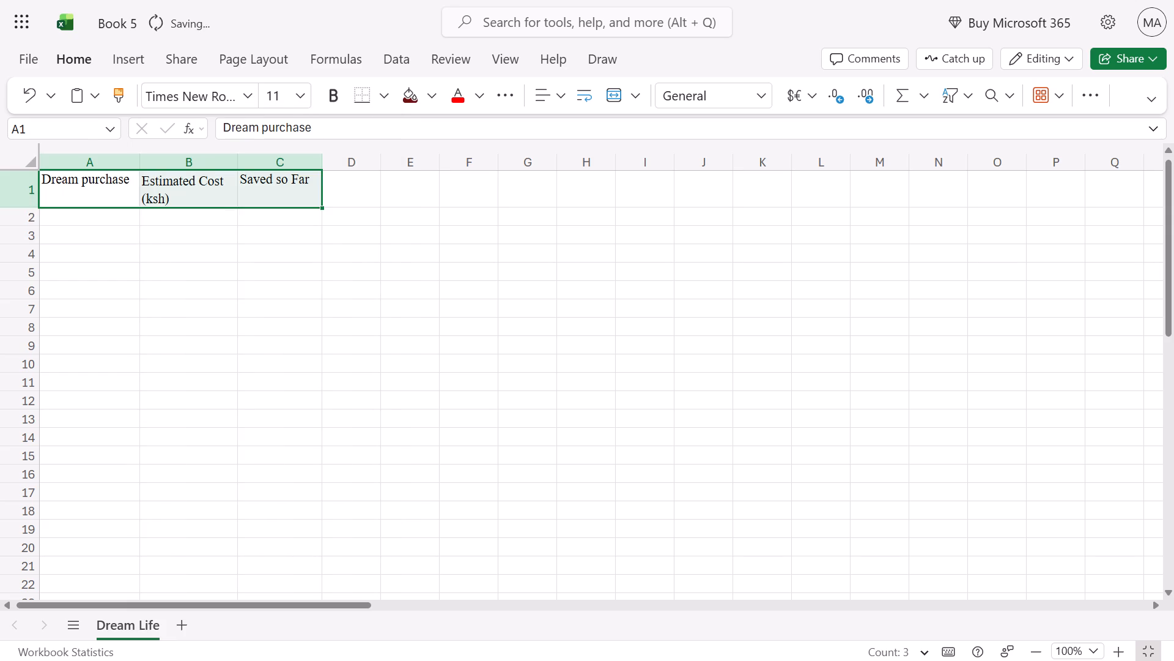
click(296, 97)
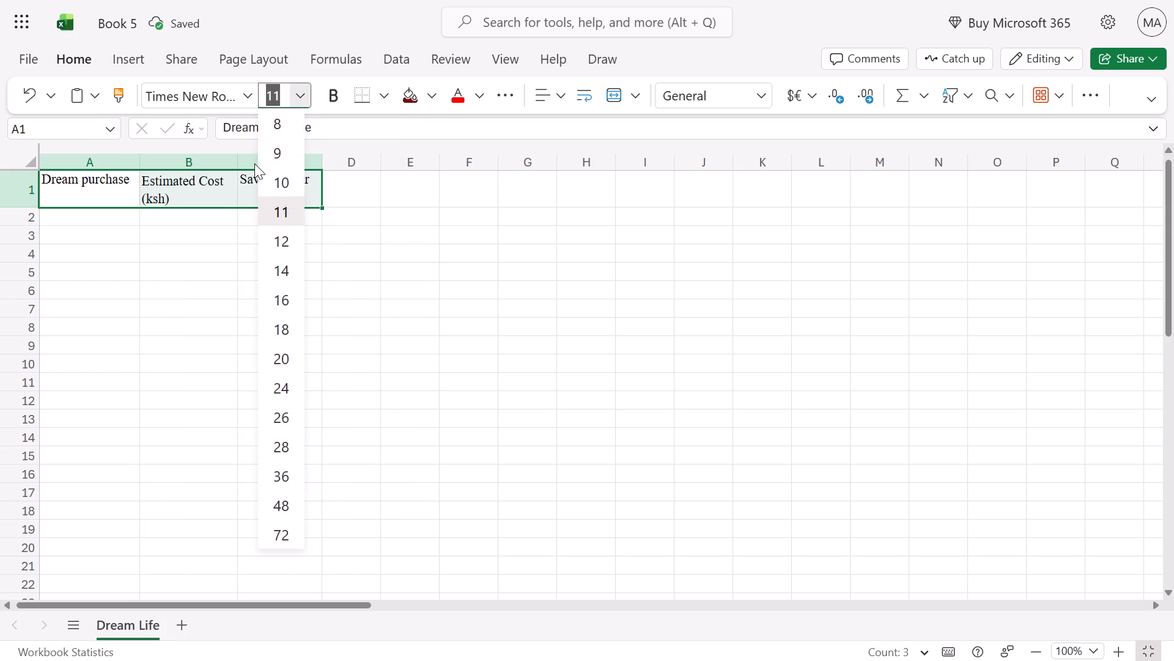
click(276, 234)
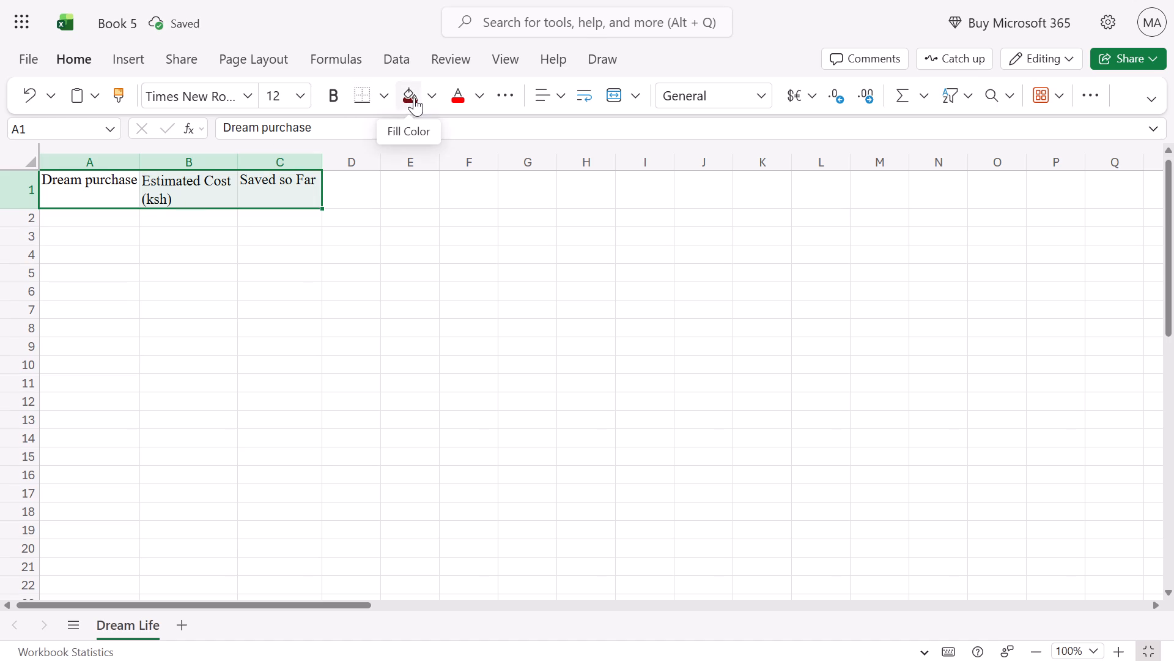
Fill the heading cells A1:C1 with the theme color Blue, Accent 1.
click(425, 96)
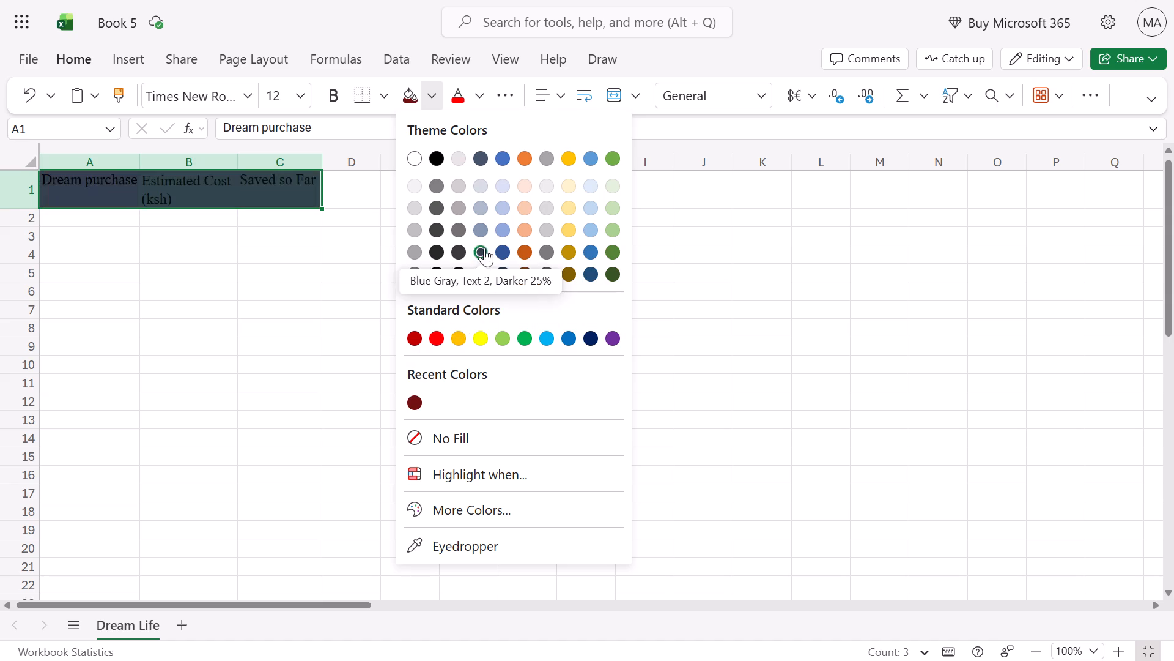
click(502, 160)
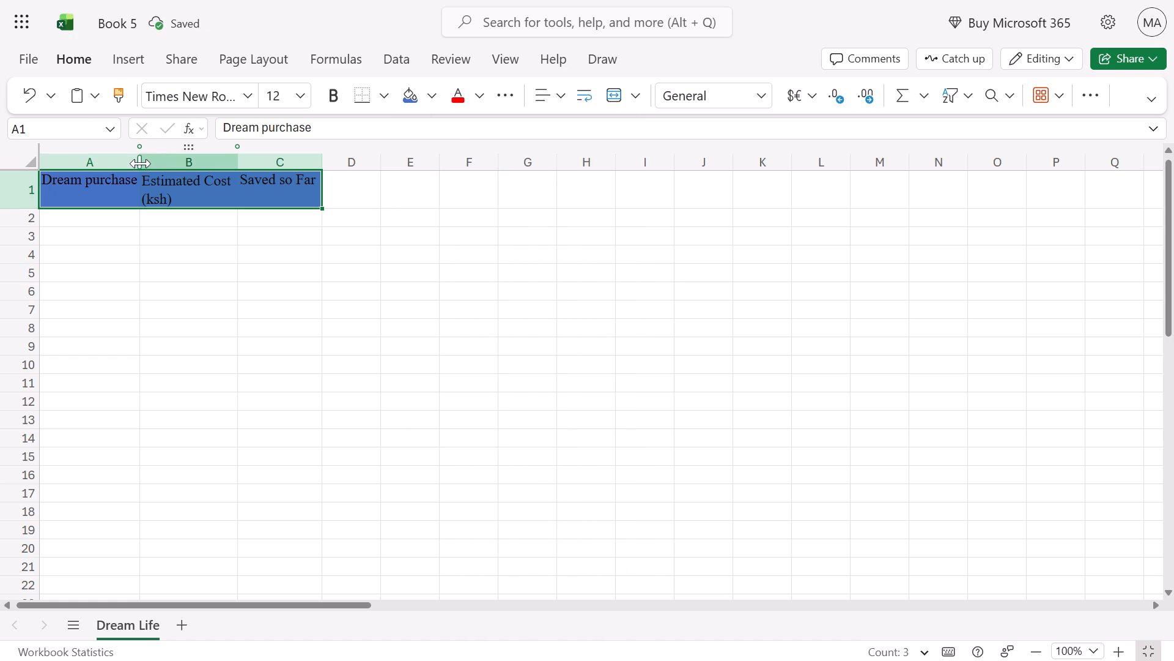
Widen column A slightly so the "Dream purchase" heading has some space after it.
drag(141, 163, 155, 165)
drag(155, 165, 149, 165)
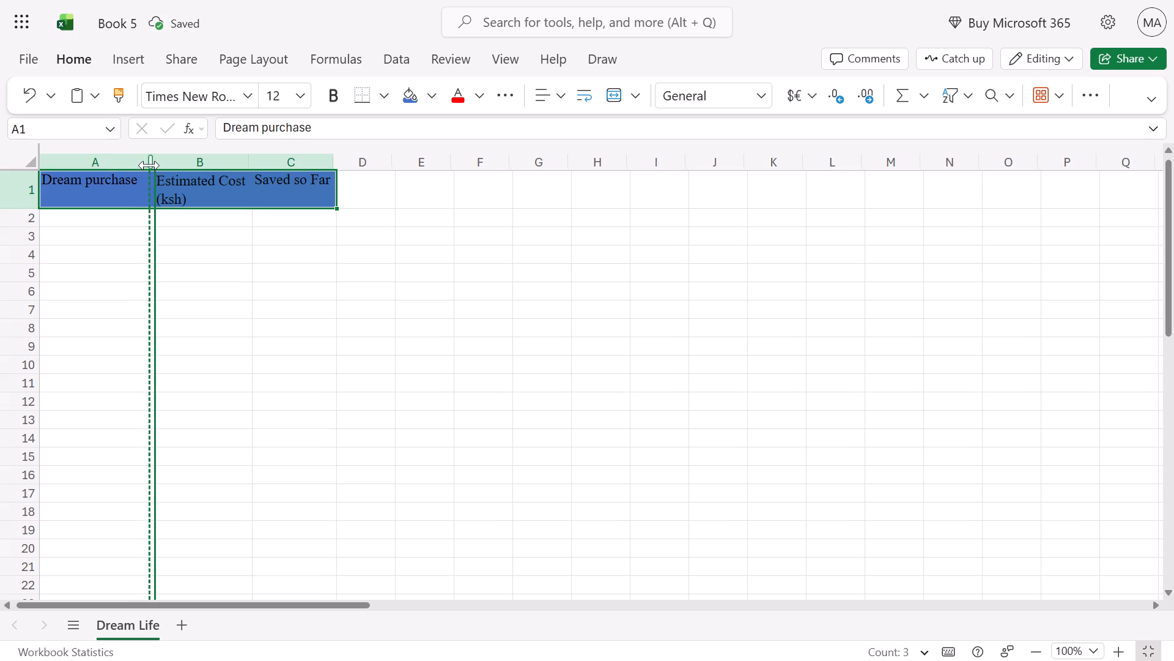
drag(149, 165, 147, 165)
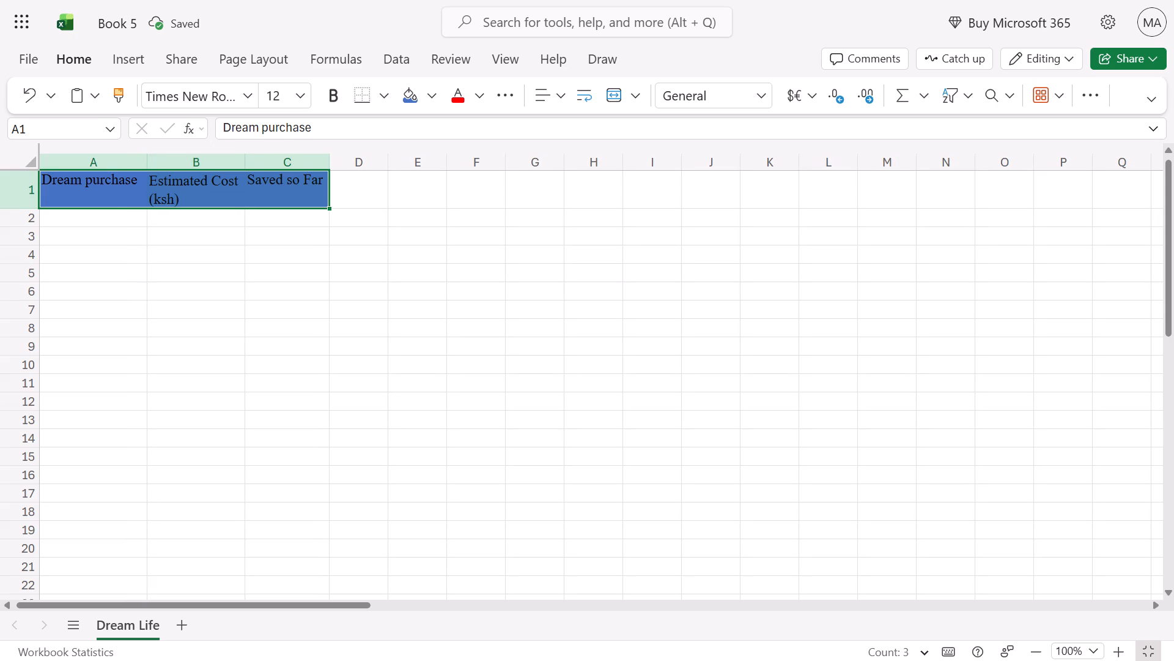
Set the font color of the headings in A1:C1 to the standard color Orange.
click(479, 99)
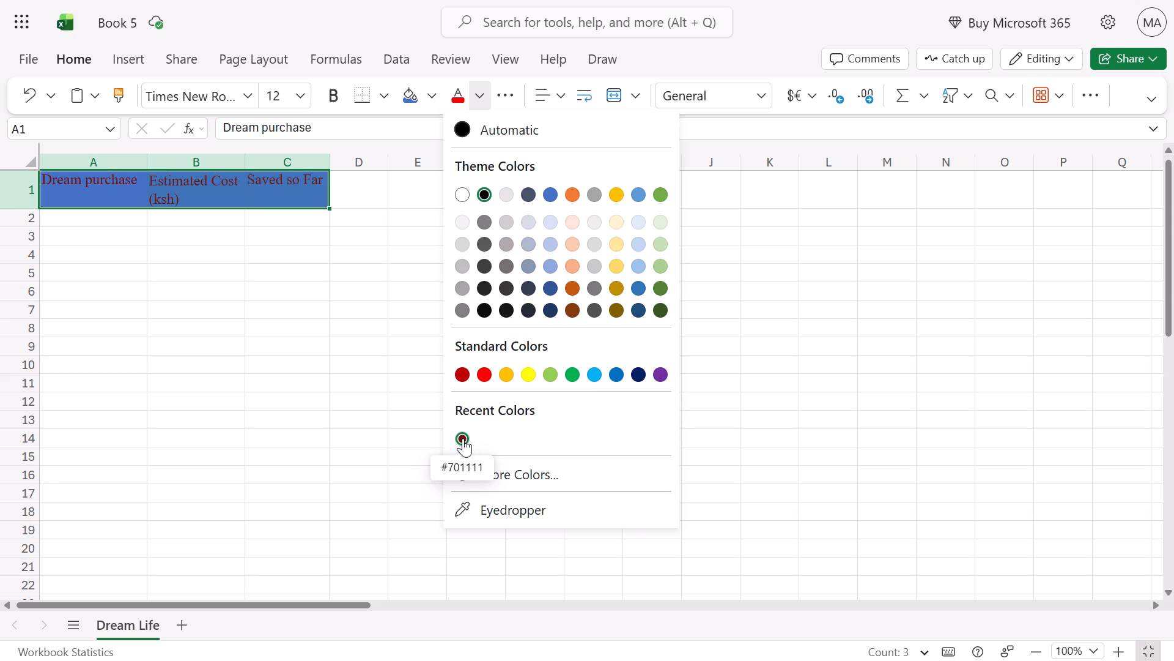
click(510, 374)
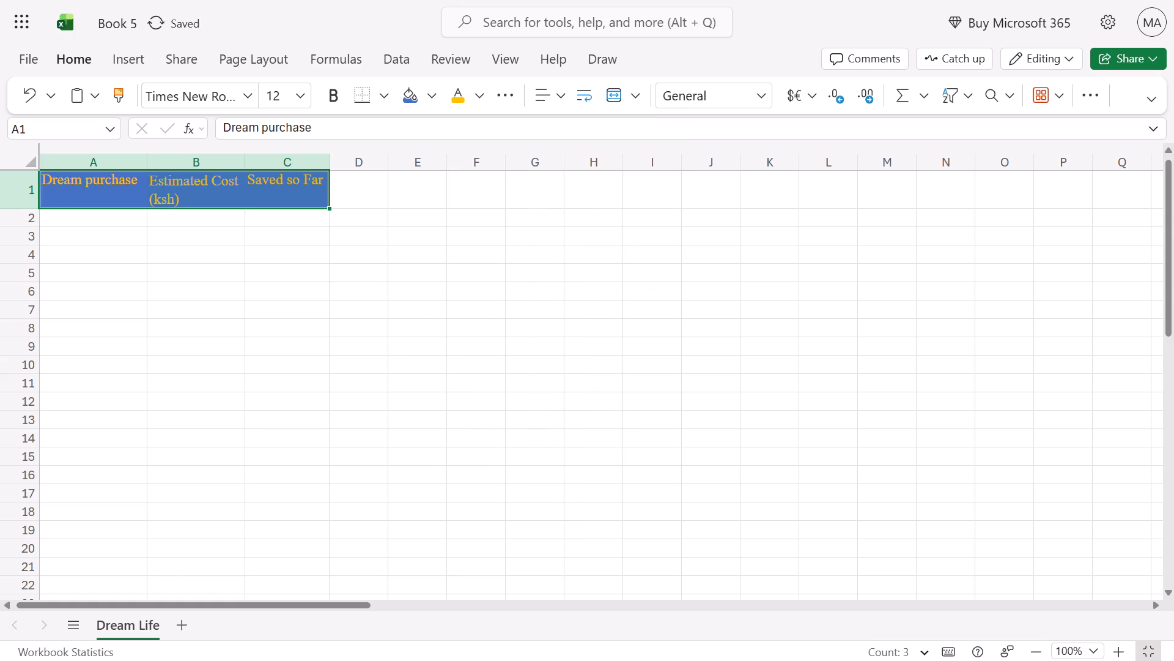
Change the fill of the heading cells A1:C1 to the theme color White, Background 1, Darker 15%.
click(113, 218)
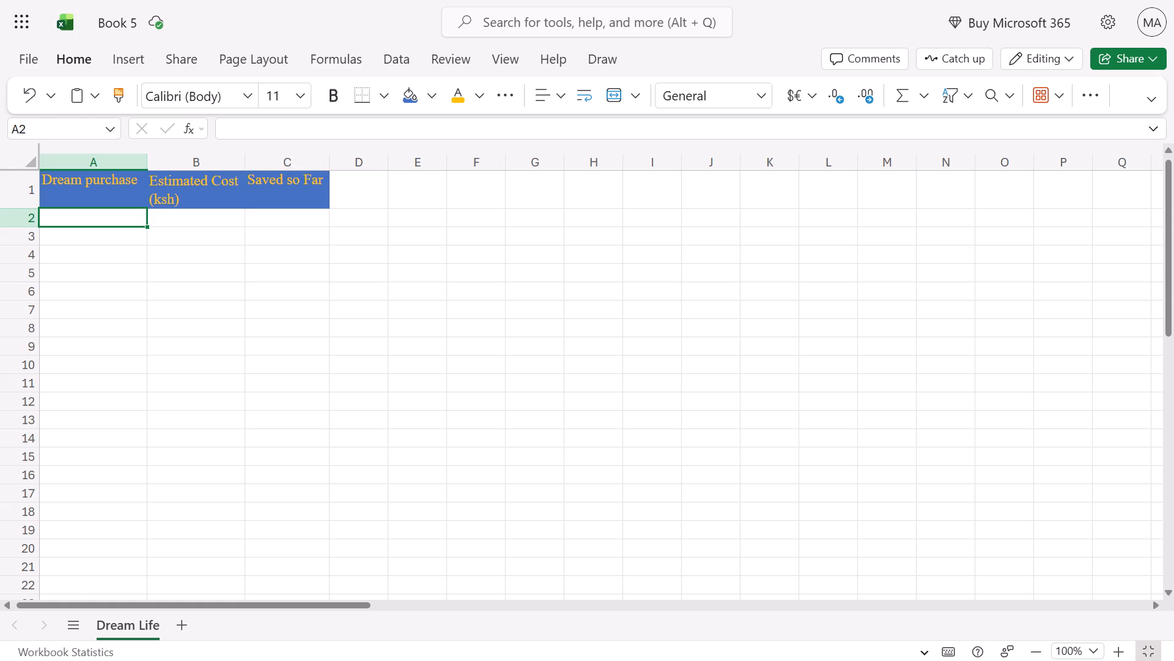
click(90, 203)
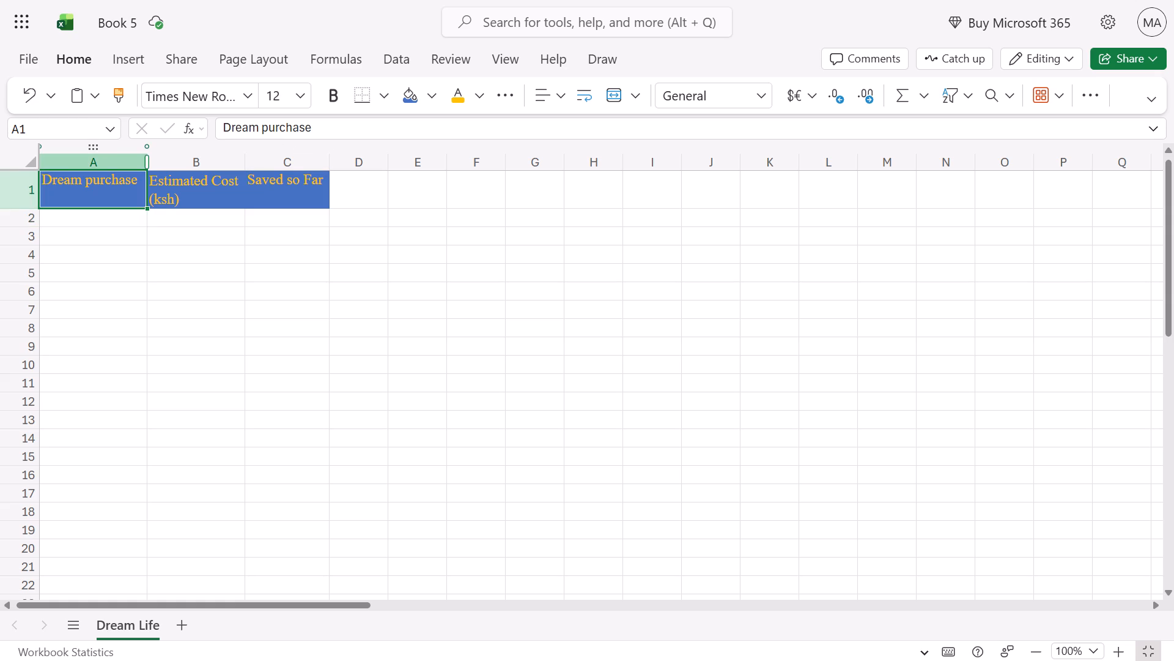
drag(122, 192, 235, 210)
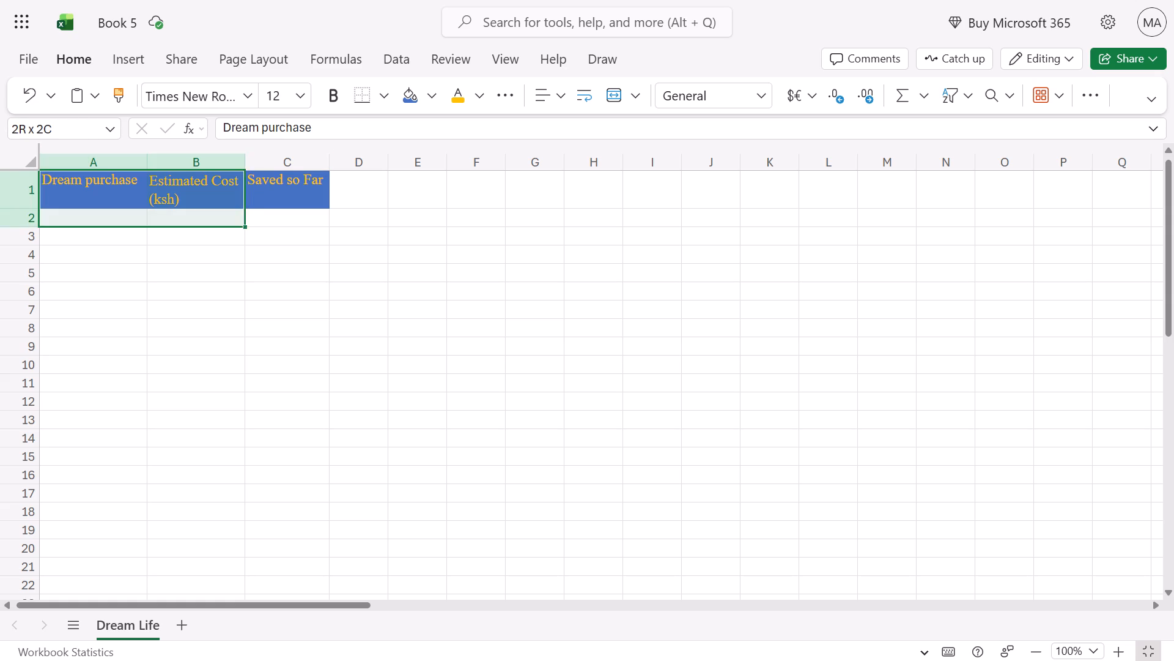
drag(235, 210, 293, 201)
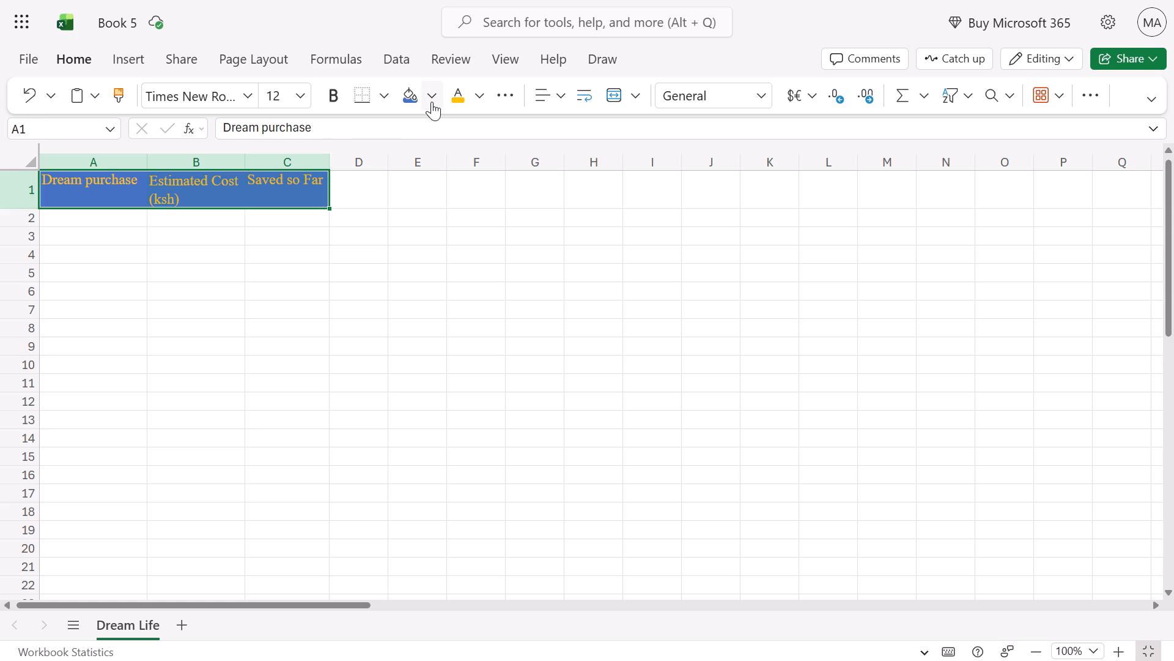
click(432, 100)
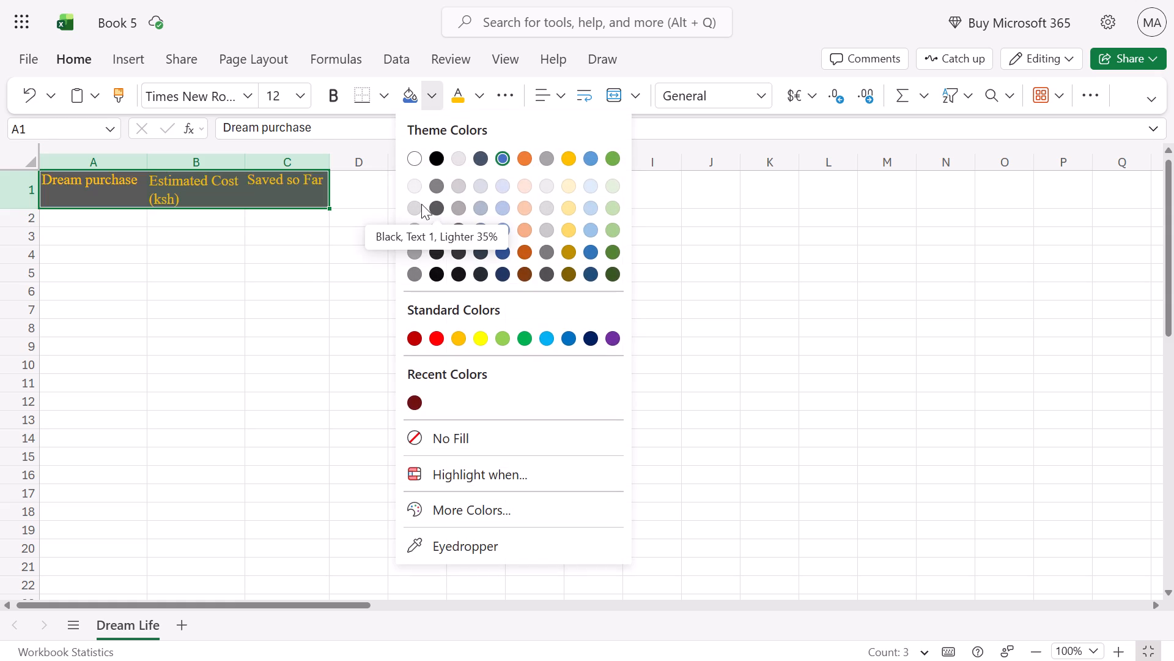
click(416, 202)
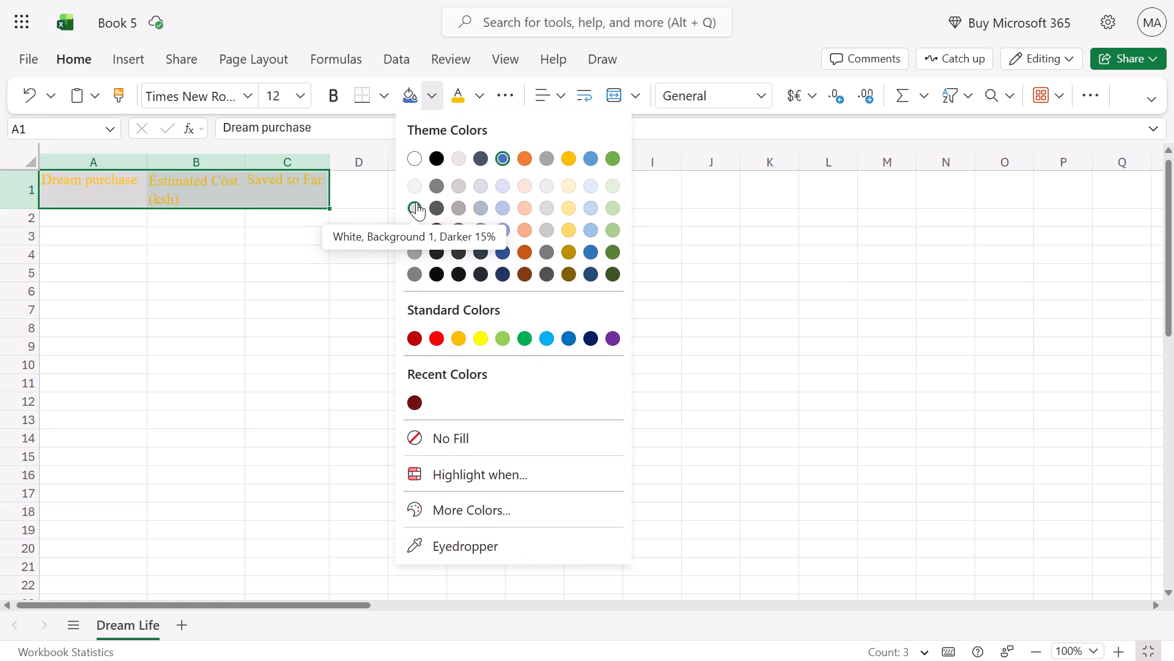
Set the font color of the headings in A1:C1 to the standard color Dark Blue.
click(481, 94)
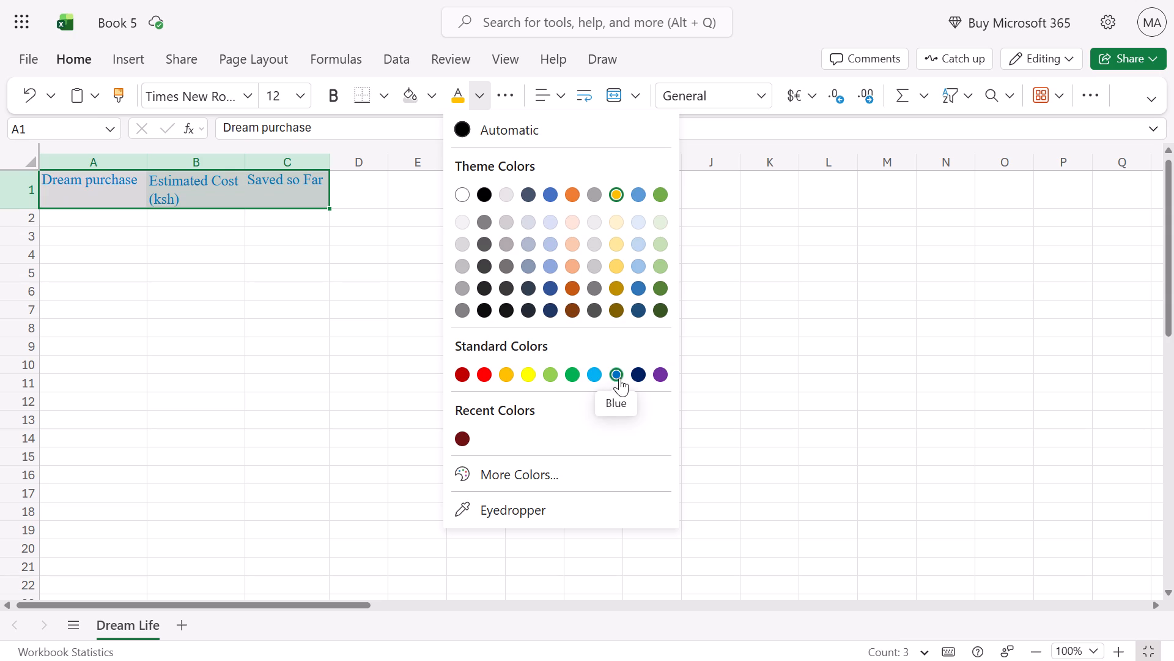
click(635, 372)
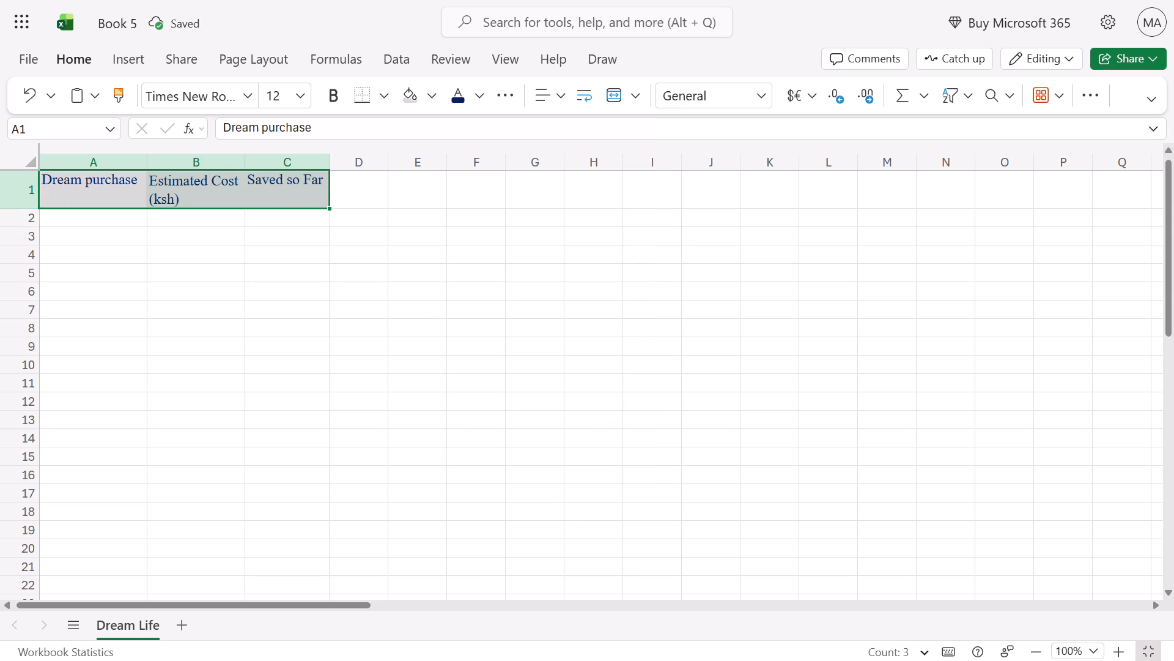
Enter "New Laptop" in A2 as the first item under the Dream purchase heading.
click(100, 223)
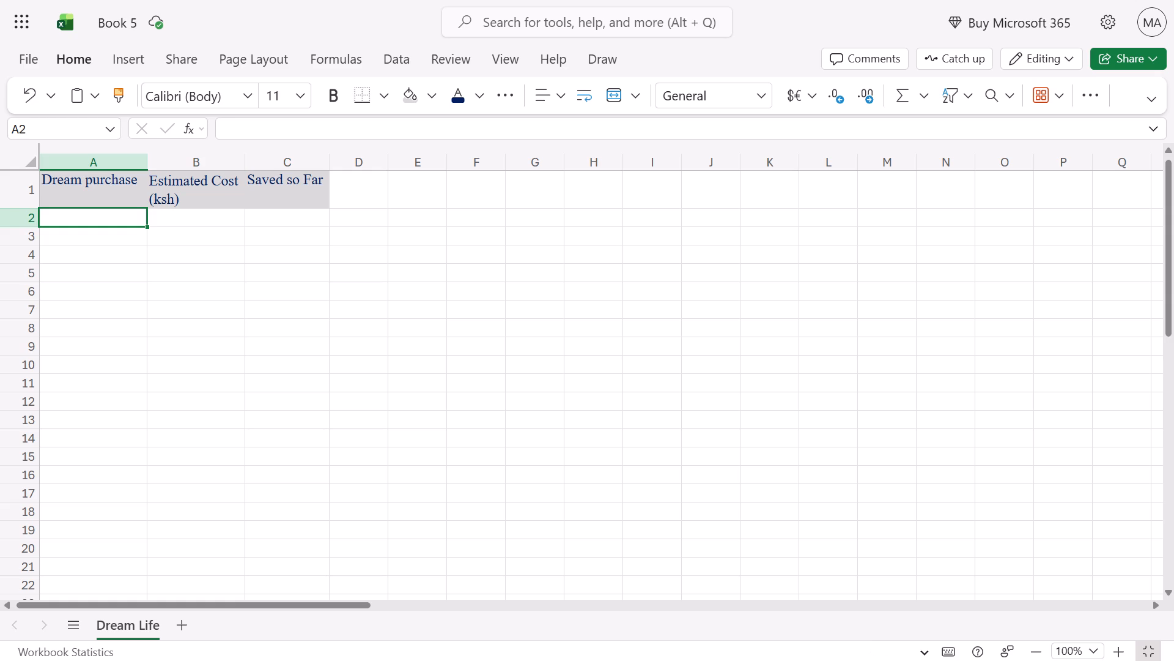
text(New)
key(space)
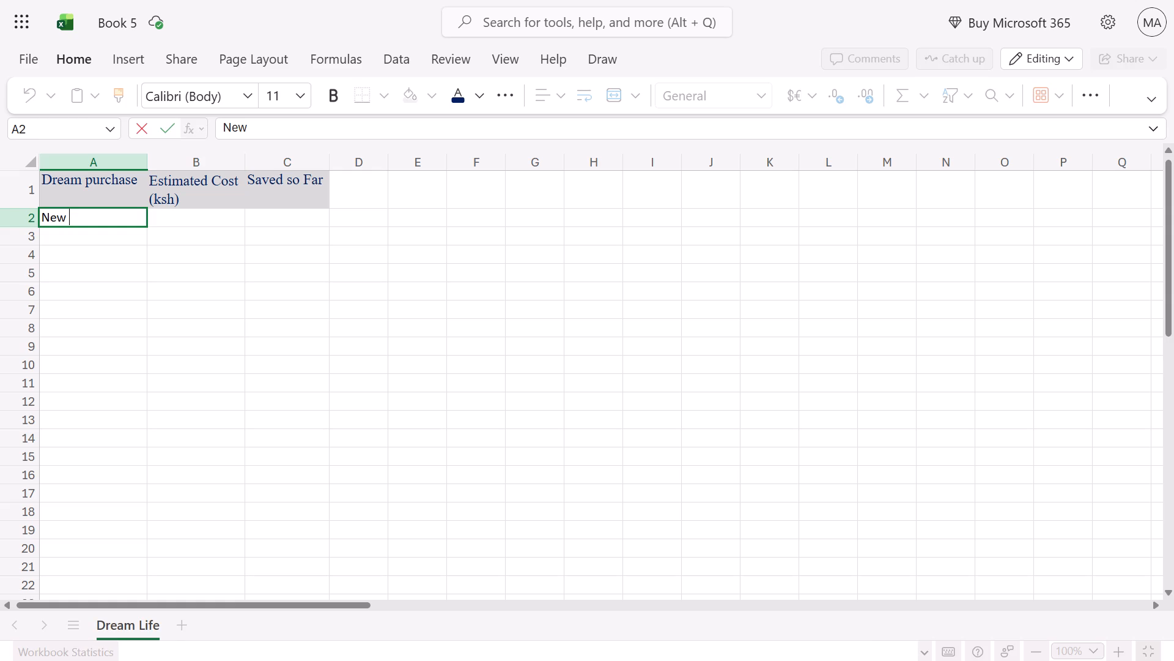
text(Laptop)
drag(90, 221, 112, 303)
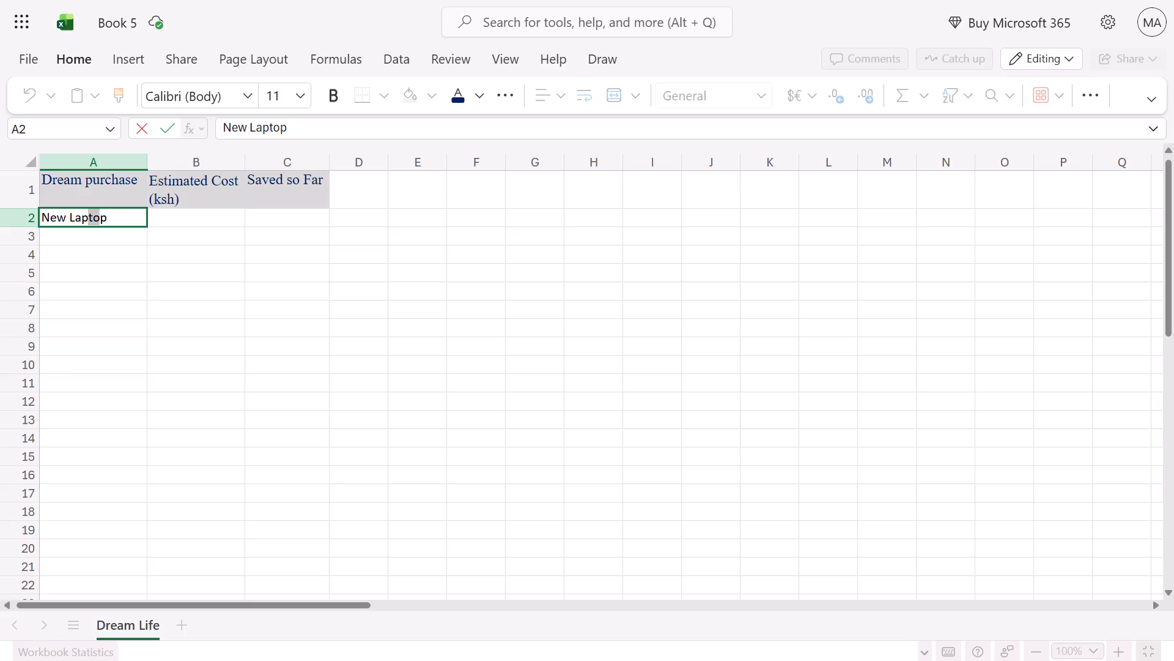
click(122, 215)
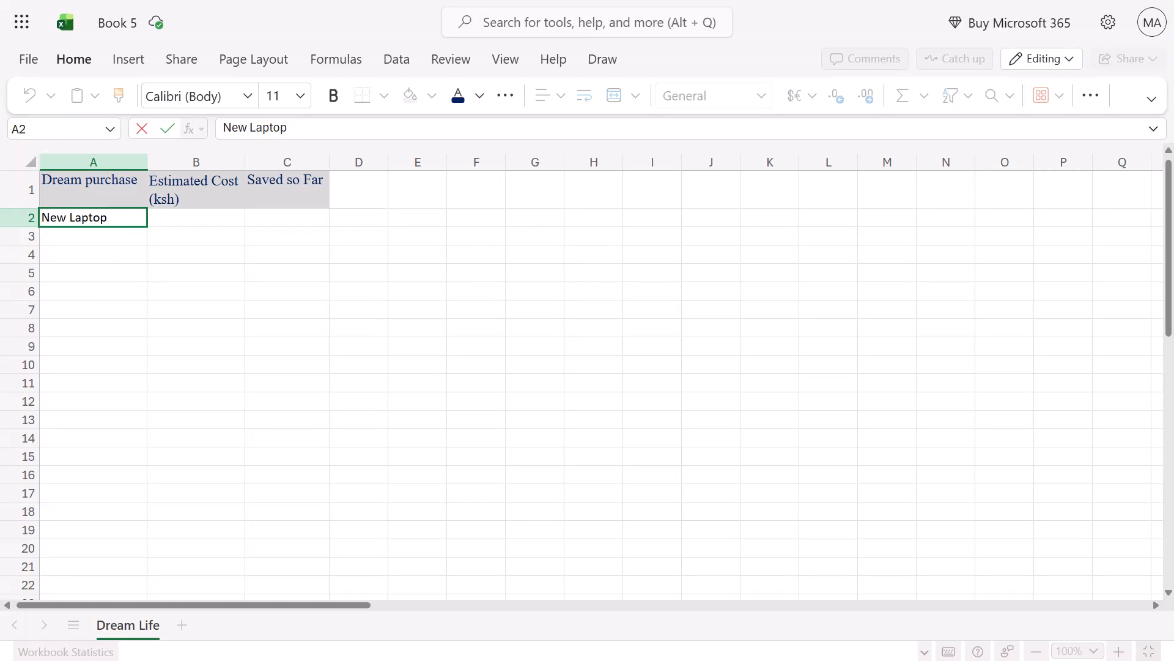
drag(119, 217, 116, 249)
click(110, 218)
Continue the Dream purchase list with "Dream Wardrobe" in A3 and "Solotrip" in A4.
click(91, 195)
drag(91, 195, 87, 339)
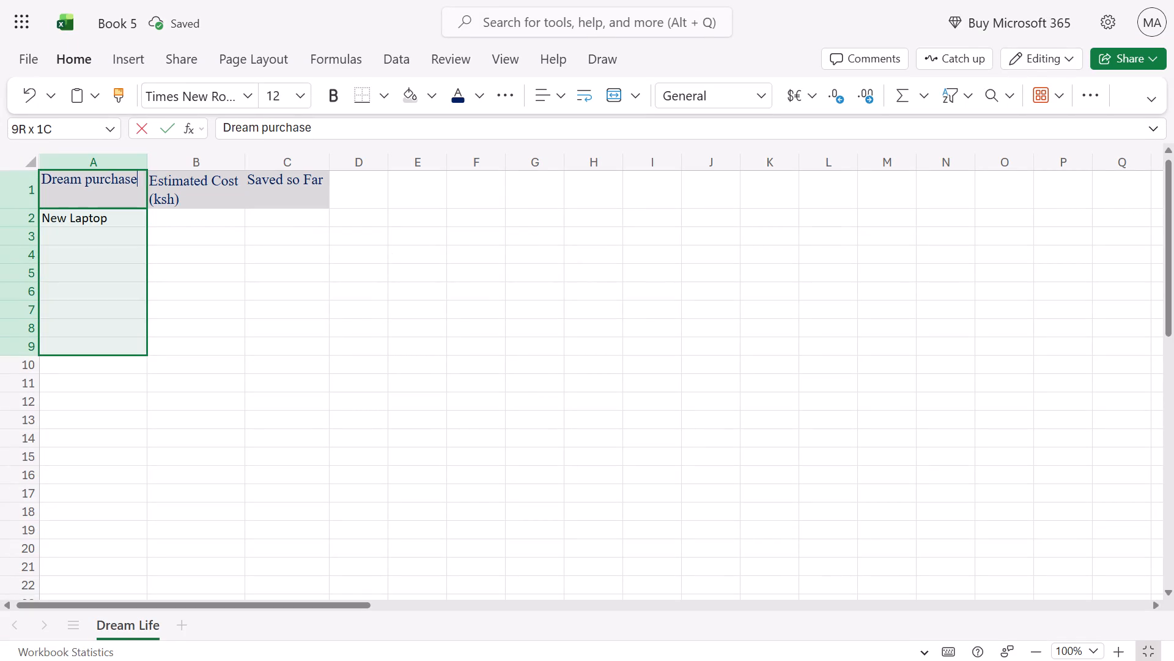
key(Tab)
key(Tab)
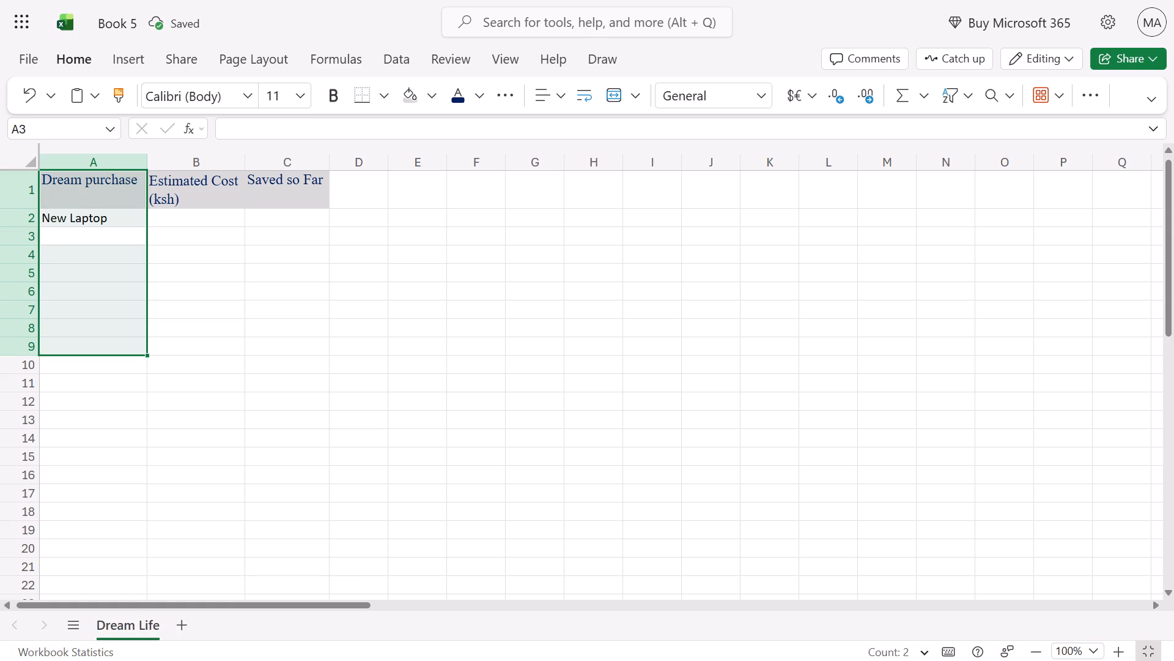
text(Dream)
key(space)
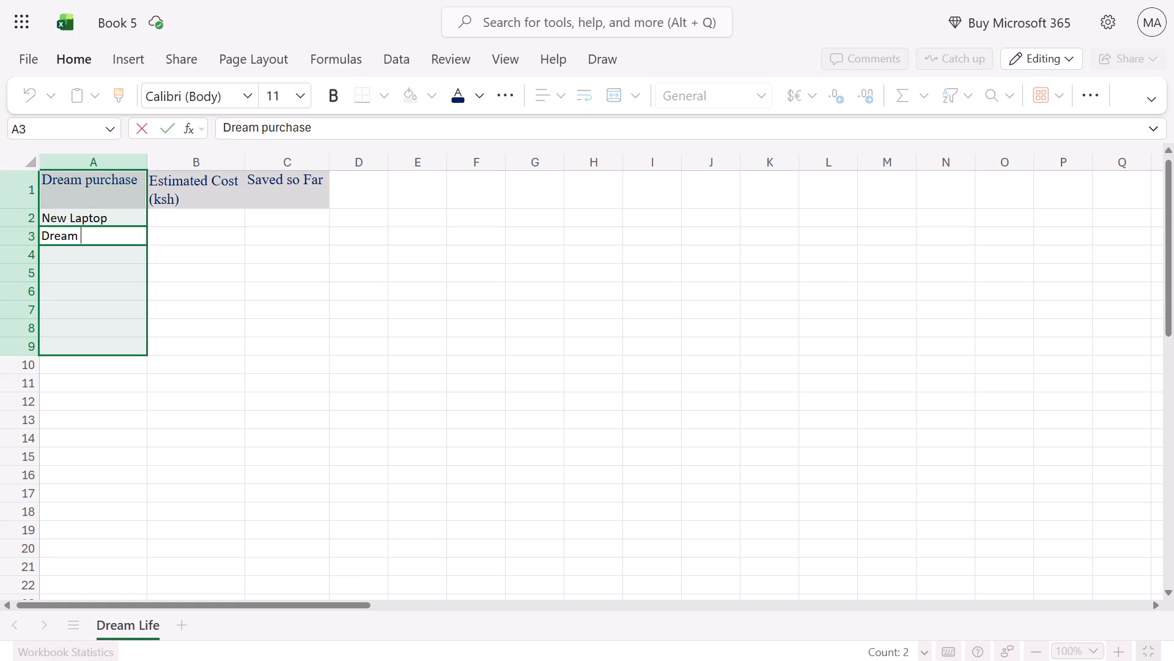
text(Ward)
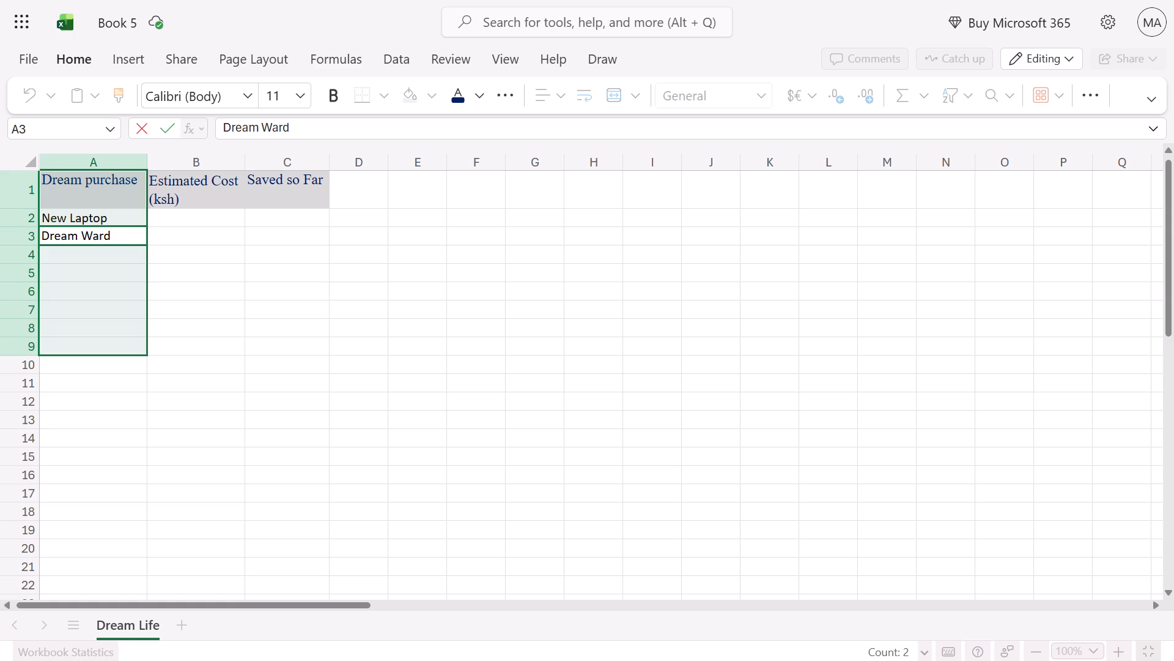
key(r)
text(obe)
key(Tab)
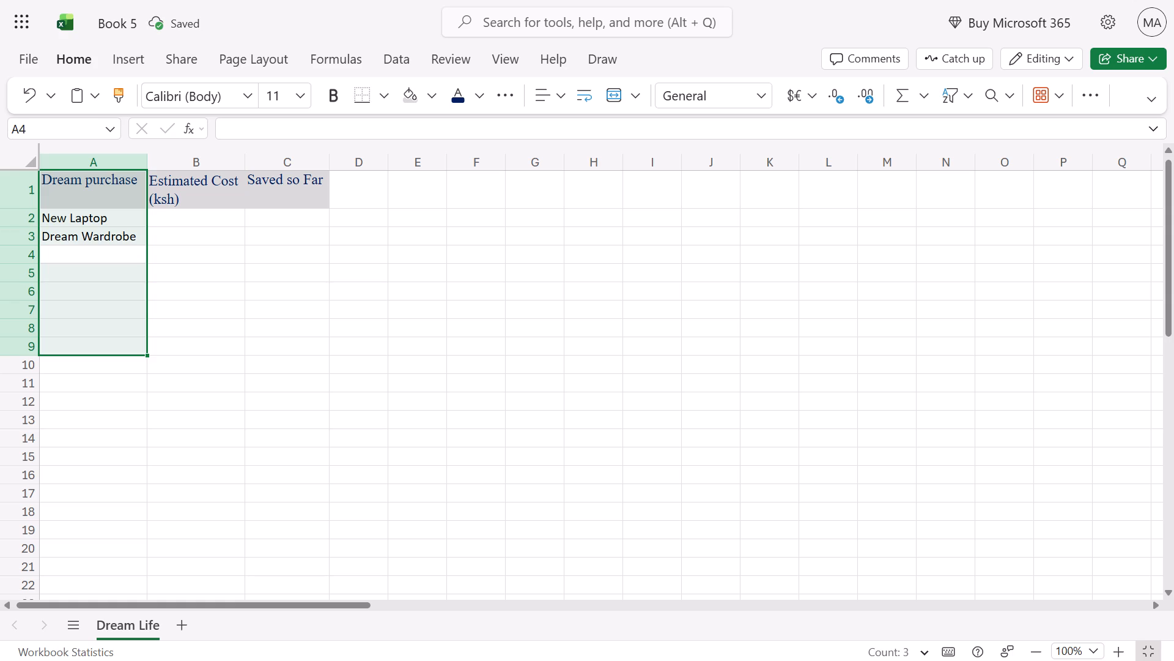
text(Solotrip)
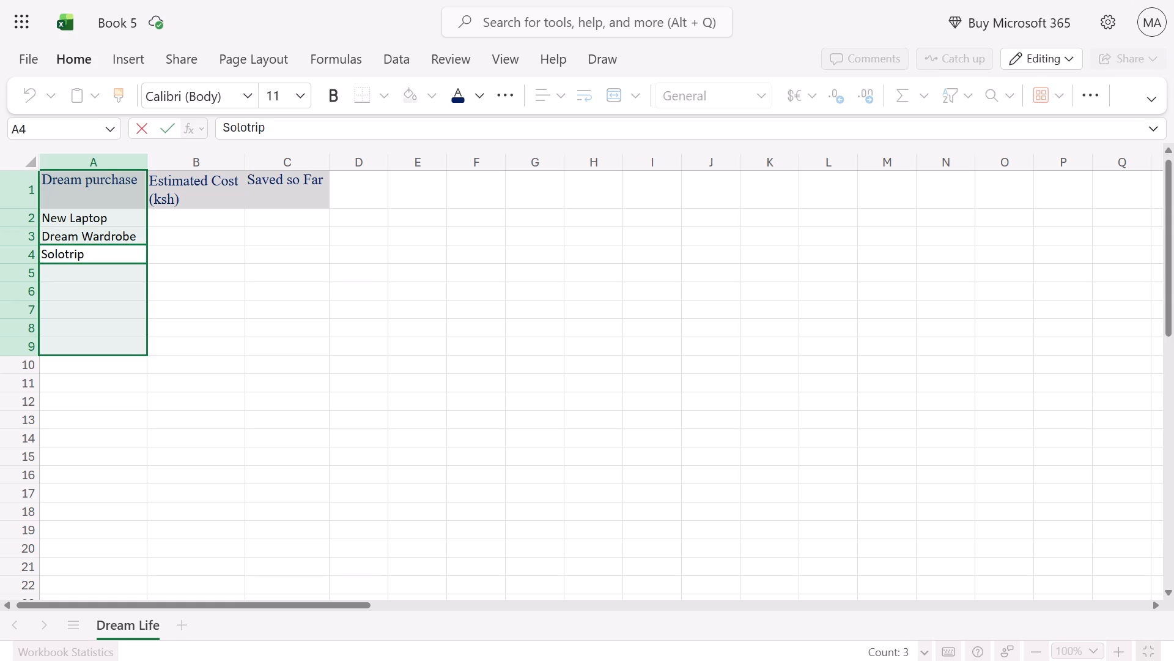
key(Tab)
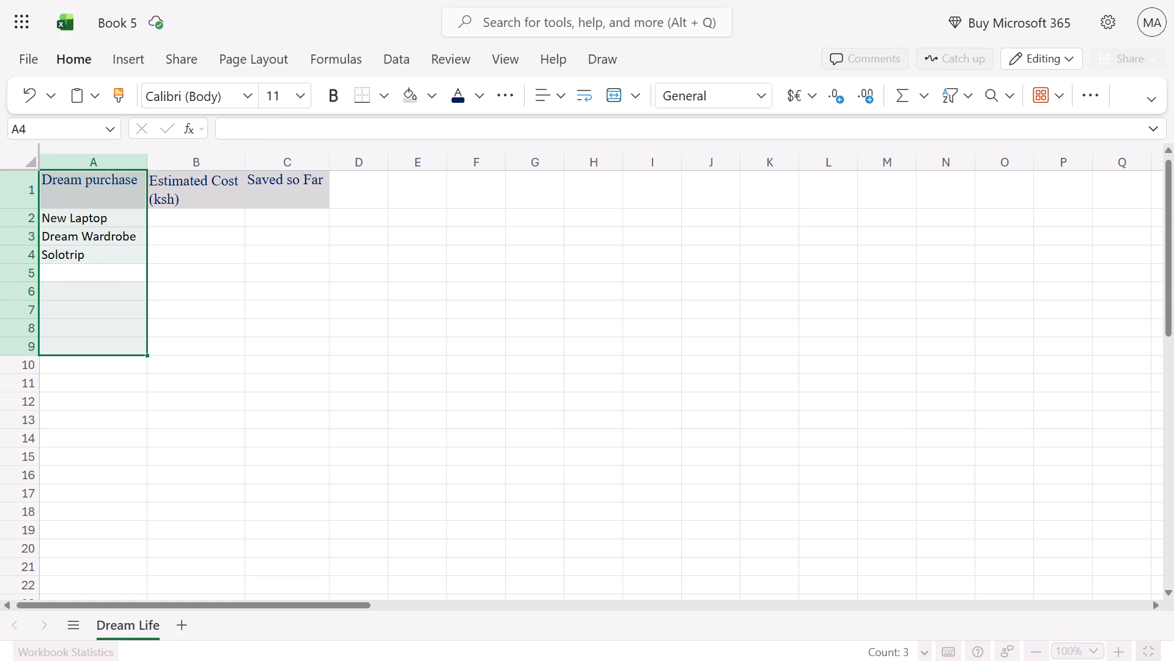
Enter "New Phone" in A5 as the next item in the Dream purchase column.
key(shift+s)
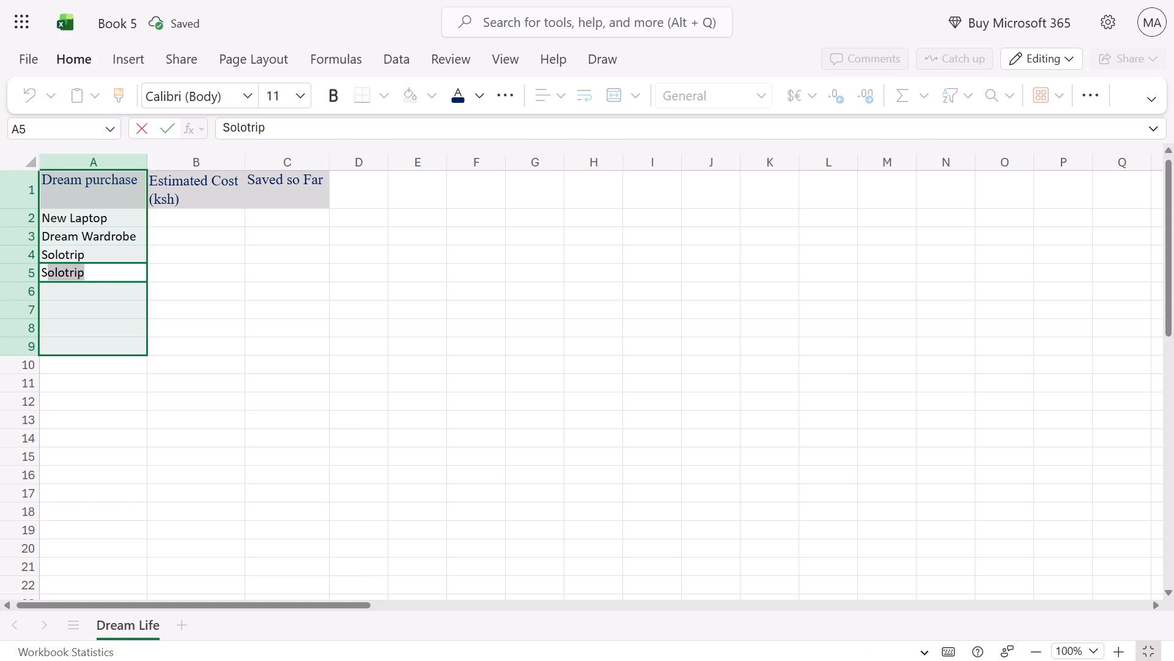
key(BackSpace)
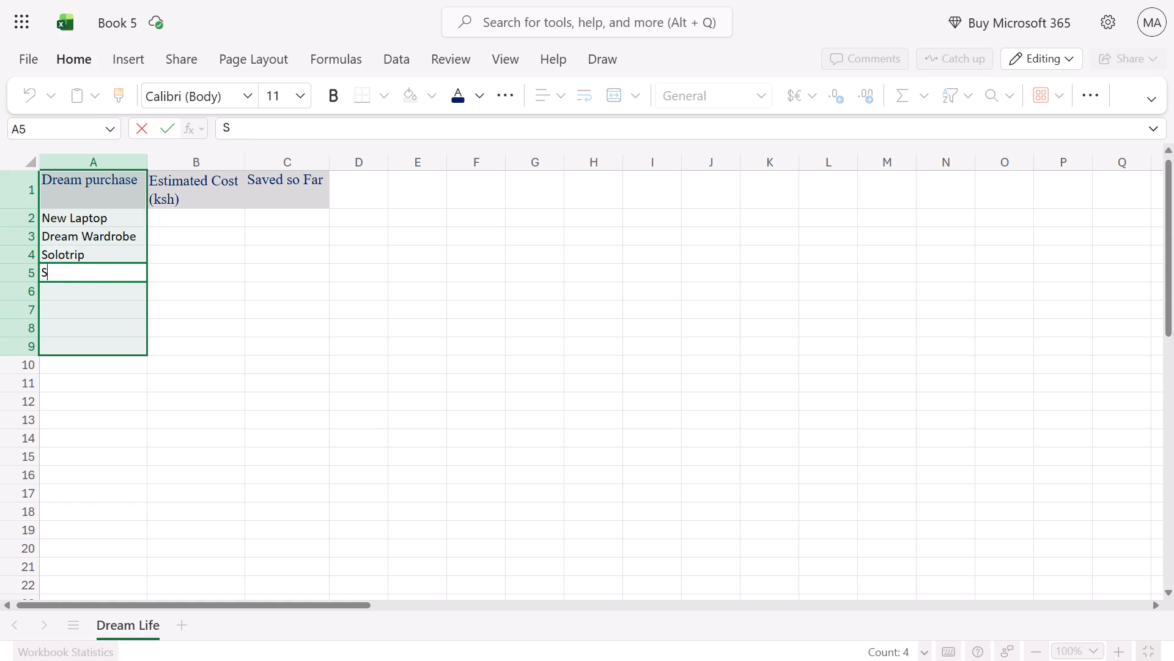
text(New)
key(BackSpace)
key(BackSpace)
key(BackSpace)
key(BackSpace)
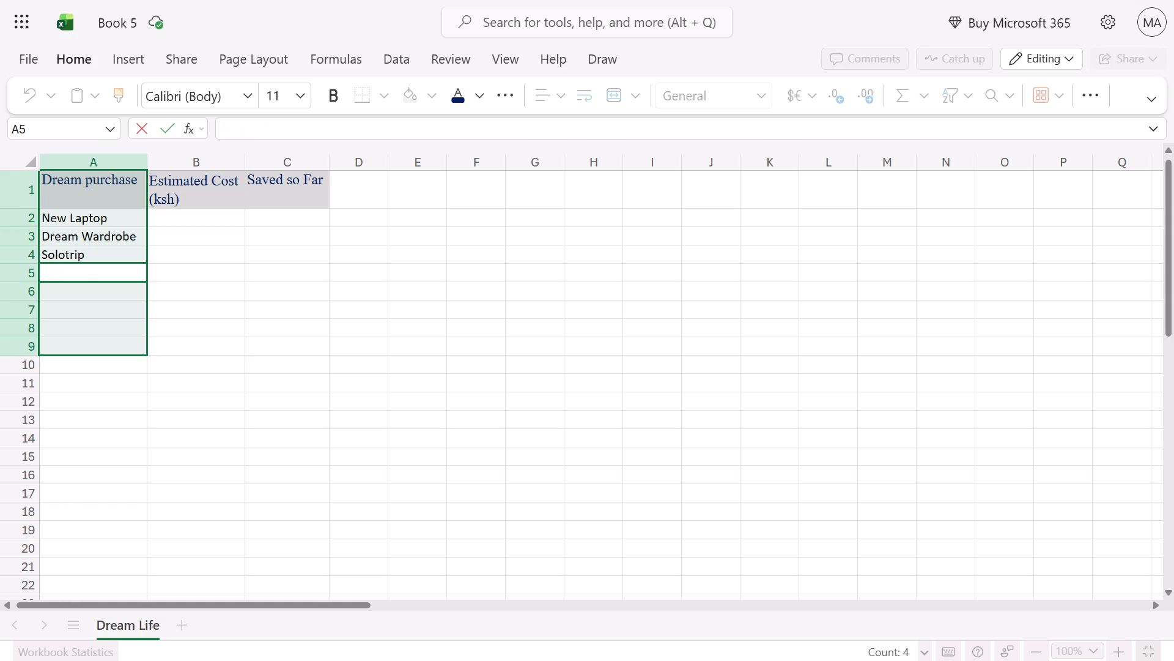
text(New)
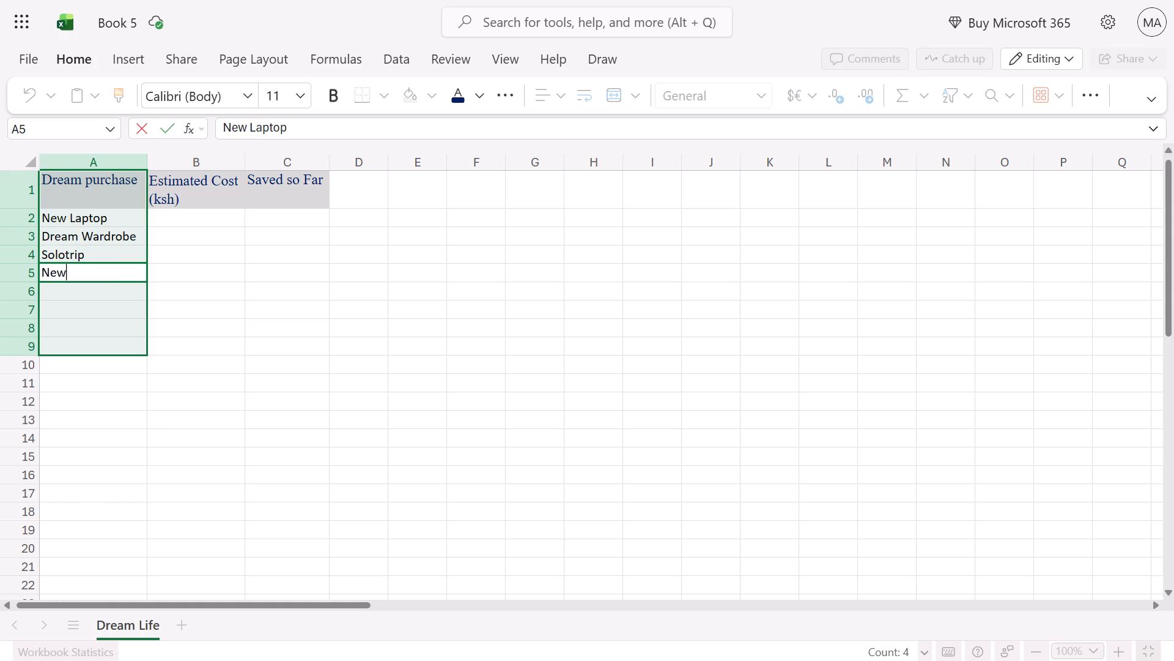
key(space)
text(Phone)
key(Tab)
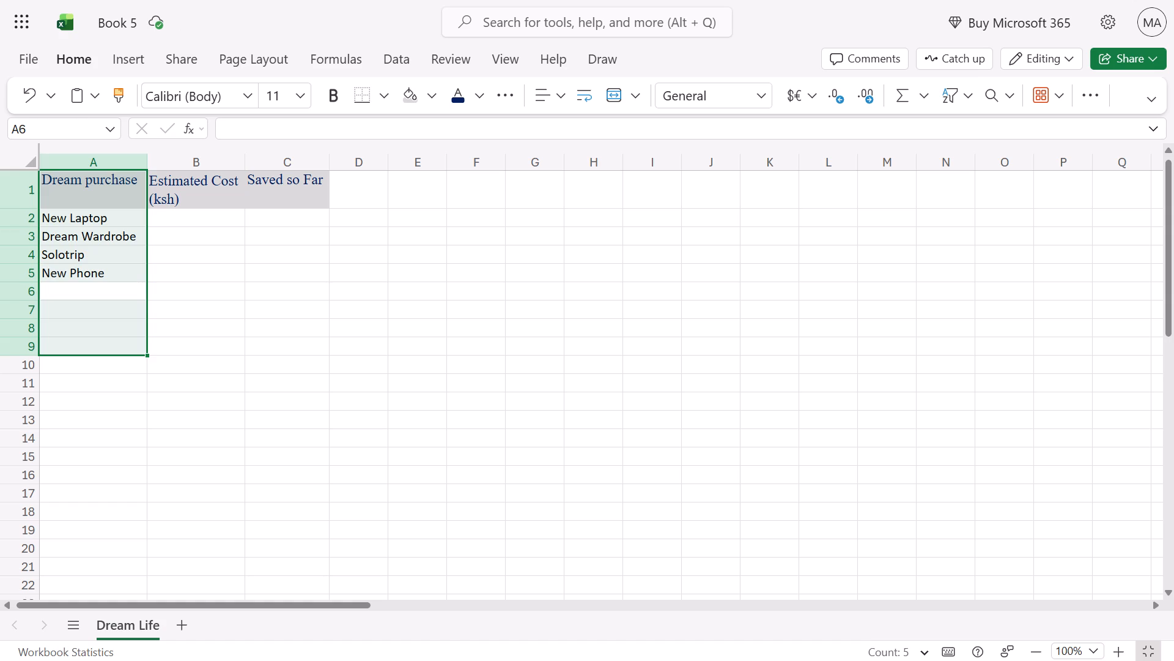
Enter "Dream Apartment" in A6 of the Dream purchase column.
text(Dream)
key(space)
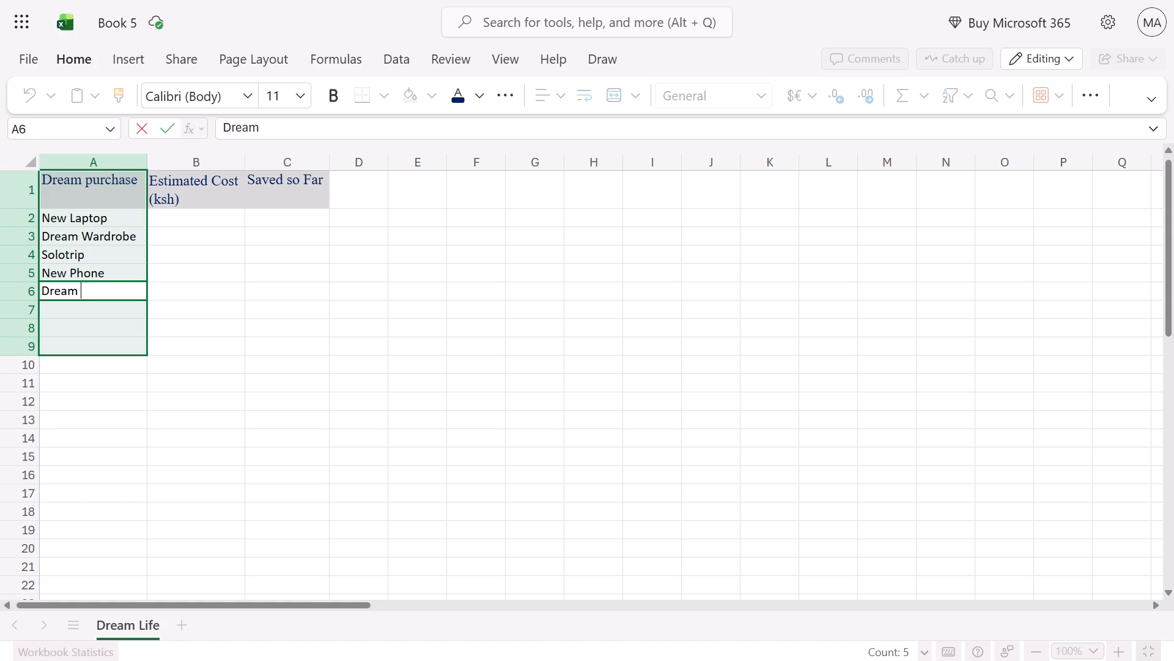
key(shift+a)
text(pa)
text(rtmenr)
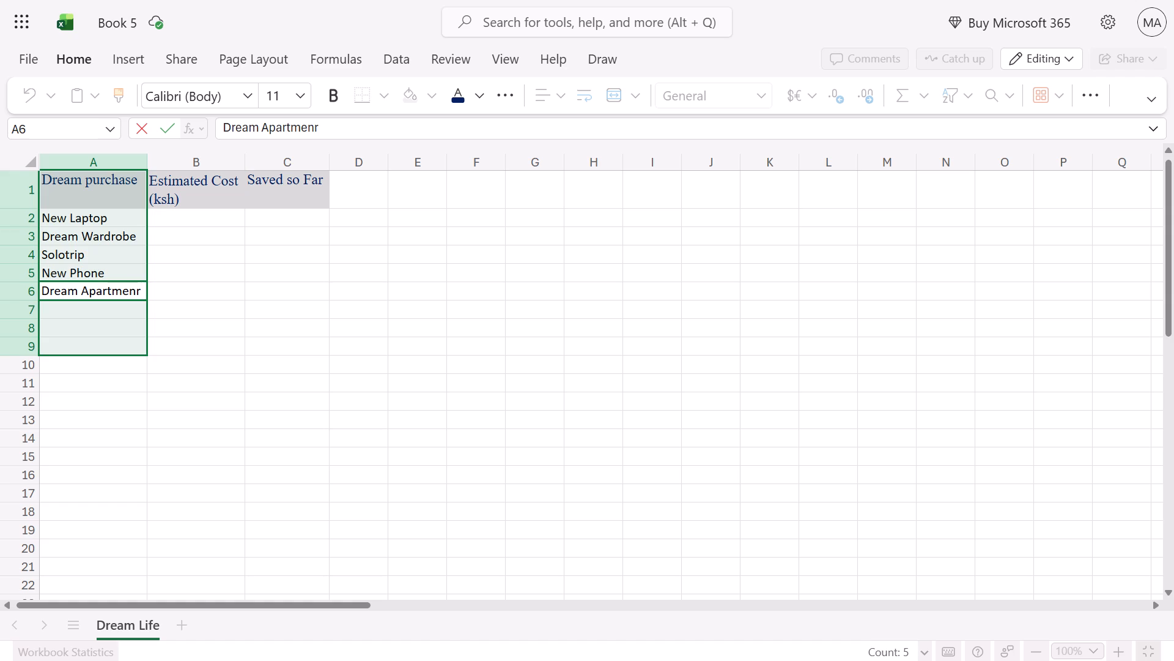
key(BackSpace)
key(t)
key(Tab)
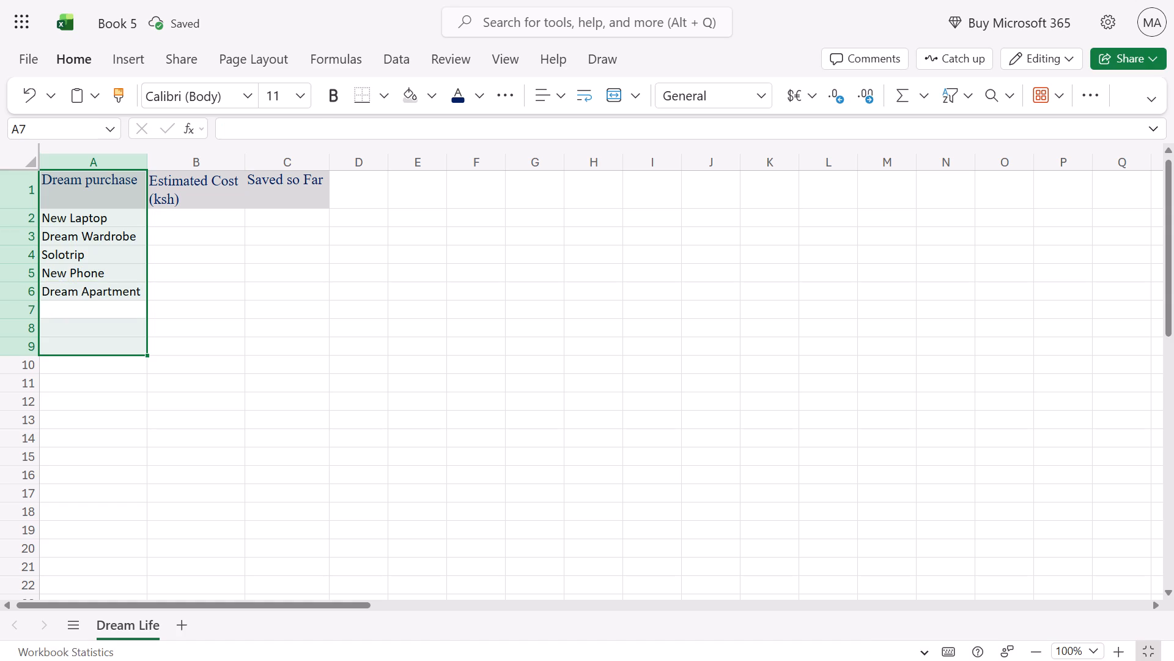
Enter "Emergency Funds" in A7 of the Dream purchase column.
key(e)
key(BackSpace)
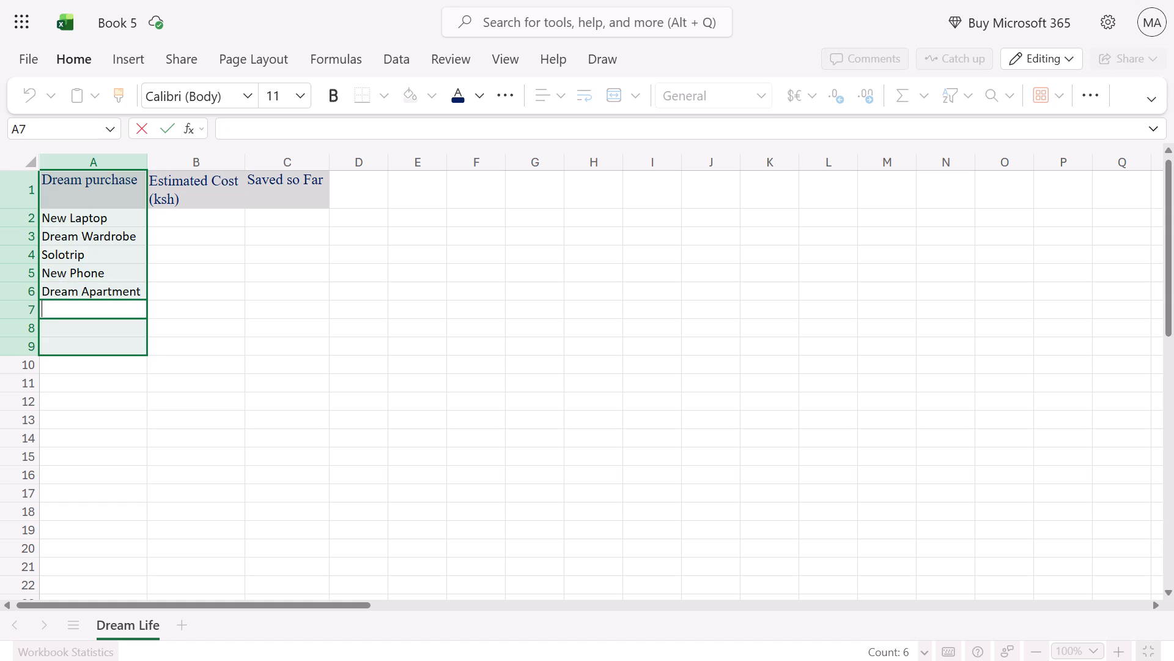
key(shift+e)
text(mergency)
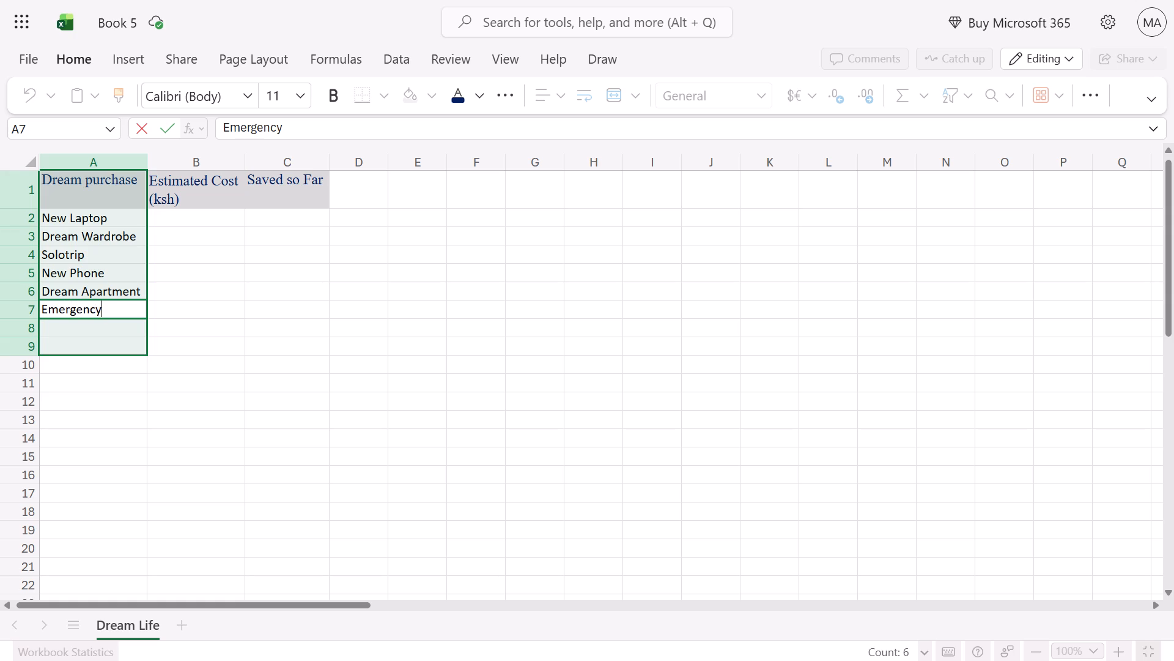
key(space)
text(Funds)
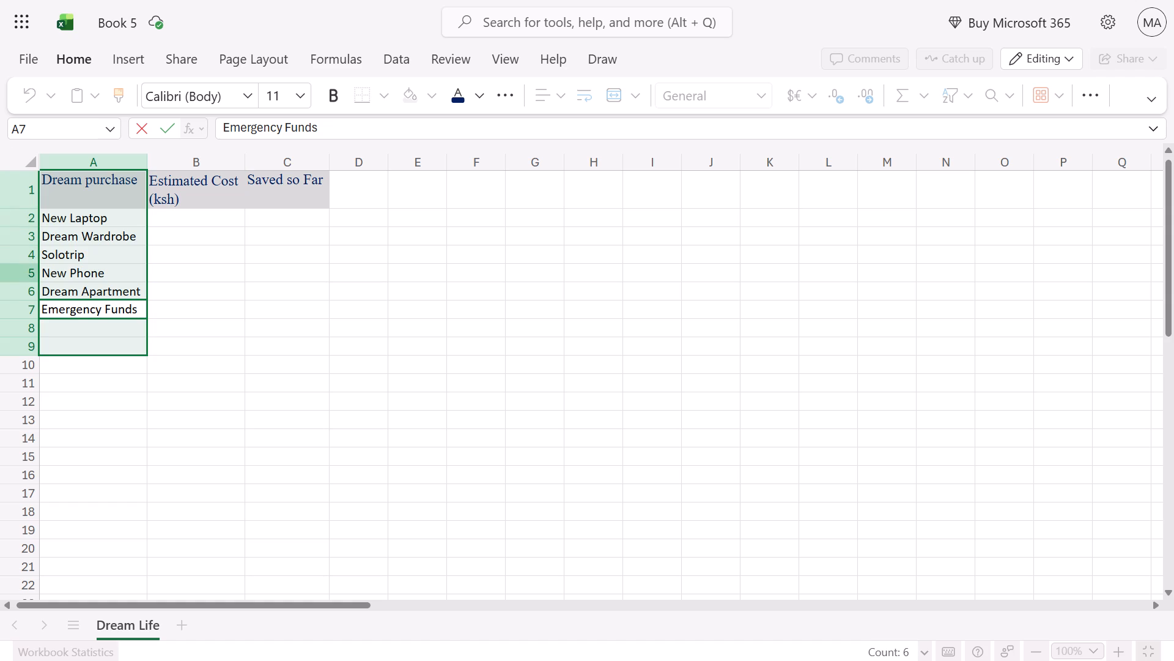
Correct the spacing of the item in A4 so that it reads "Solo trip".
click(63, 255)
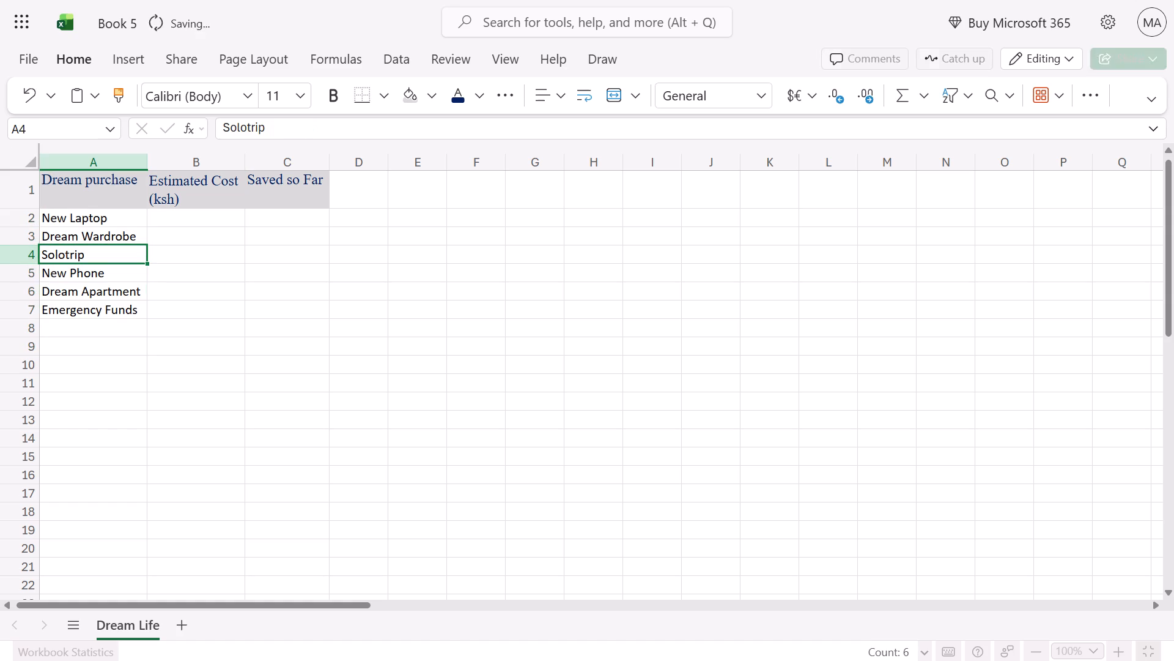
triple_click(67, 253)
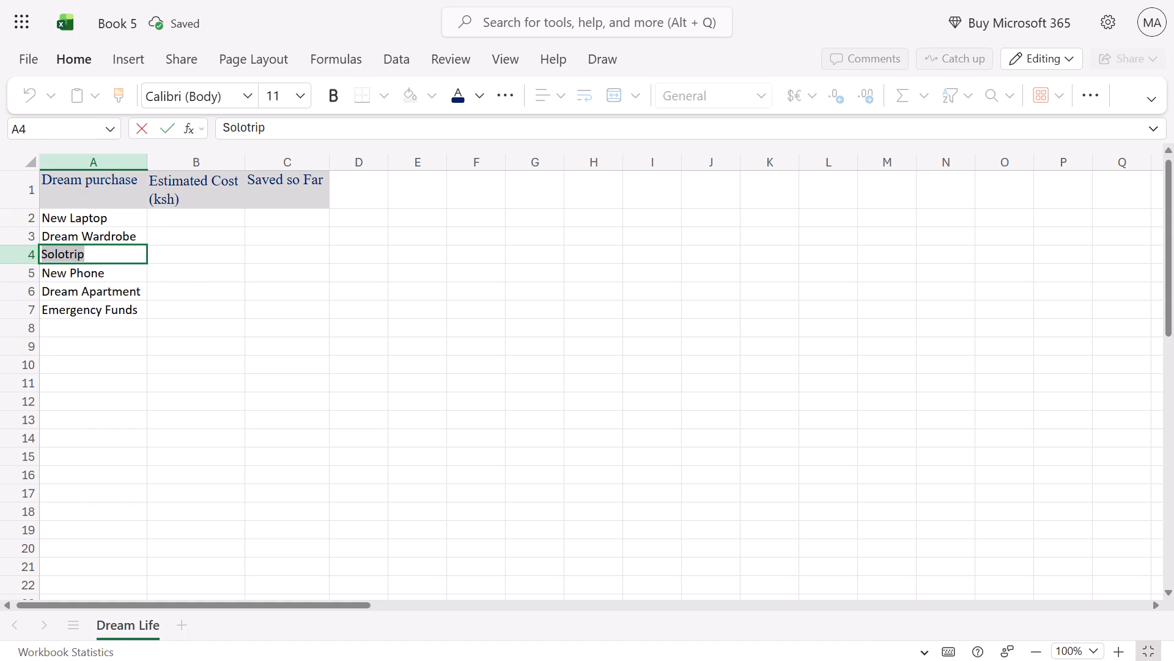
click(63, 253)
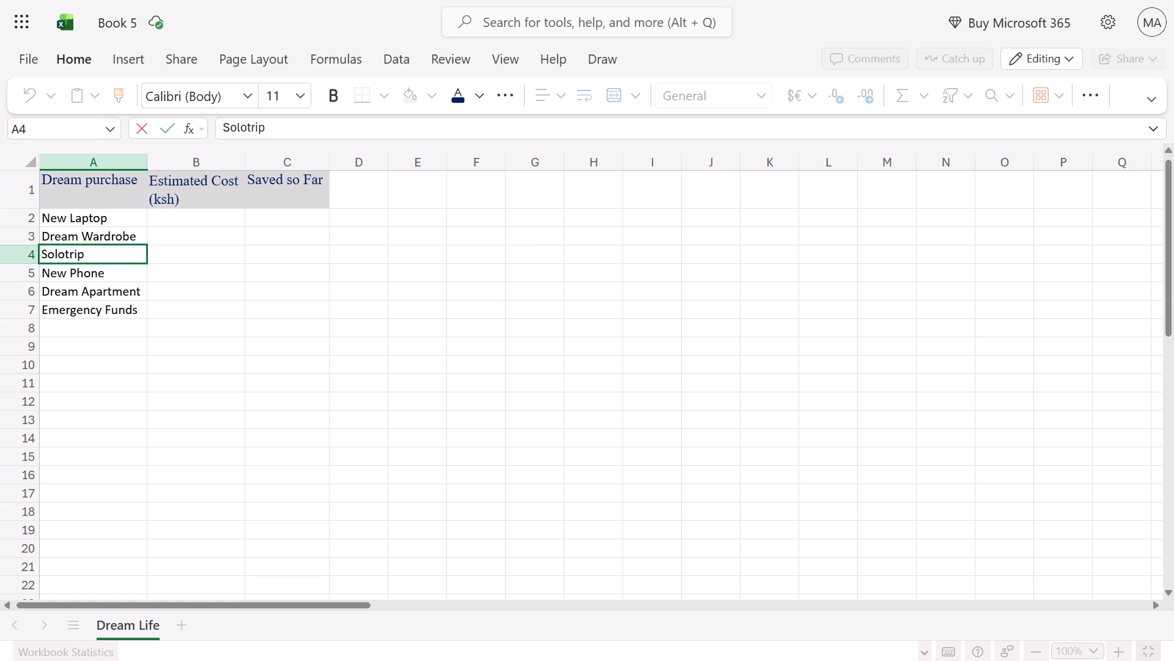
key(space)
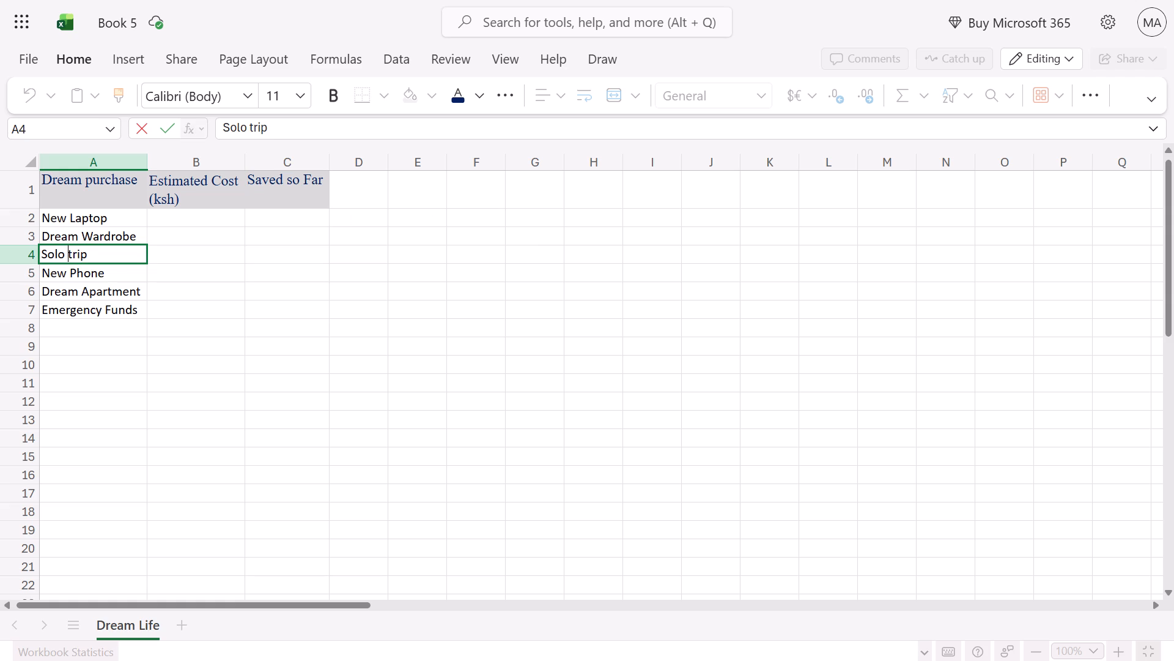
click(174, 218)
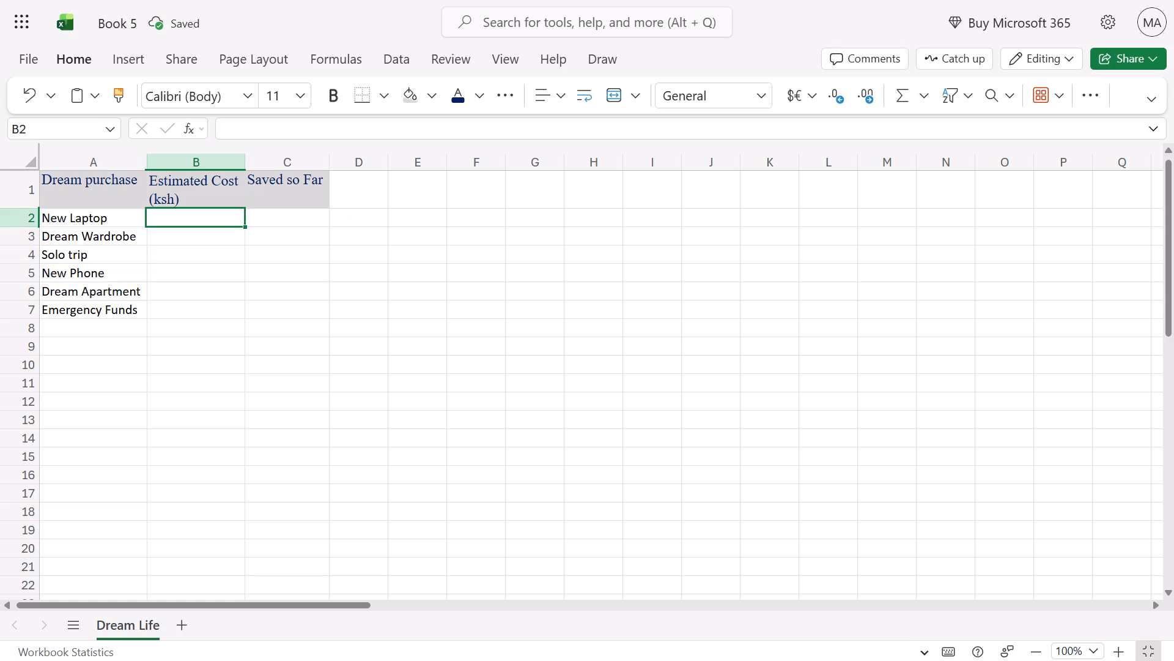
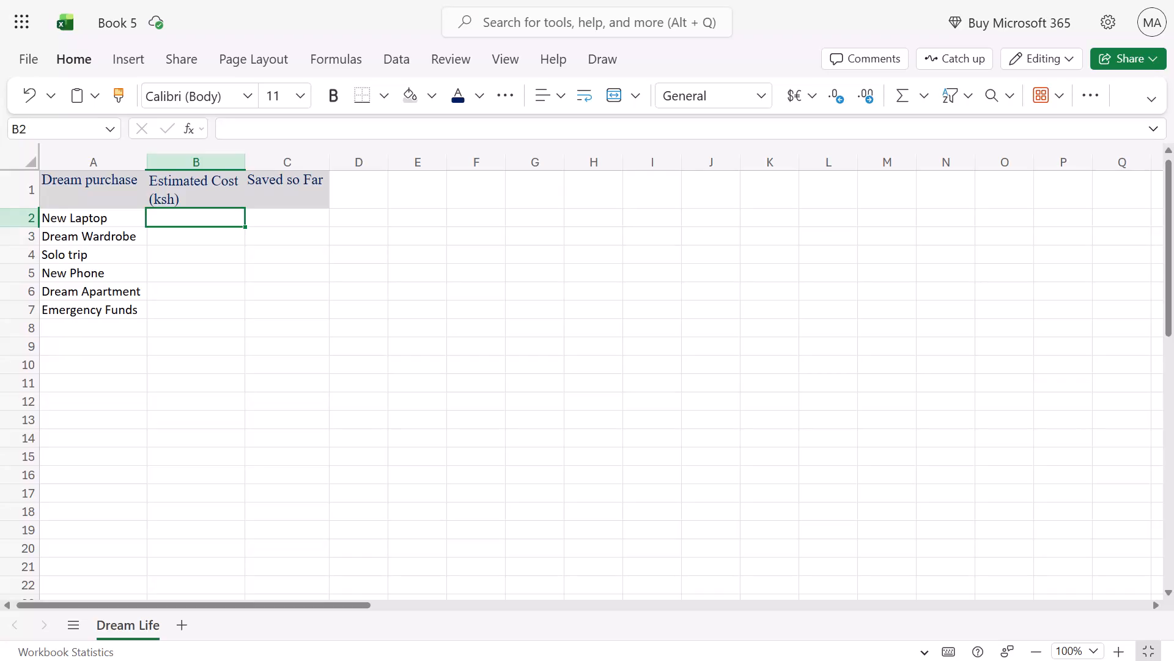
Enter 30000 in B2 as the estimated cost of the New Laptop.
key(3)
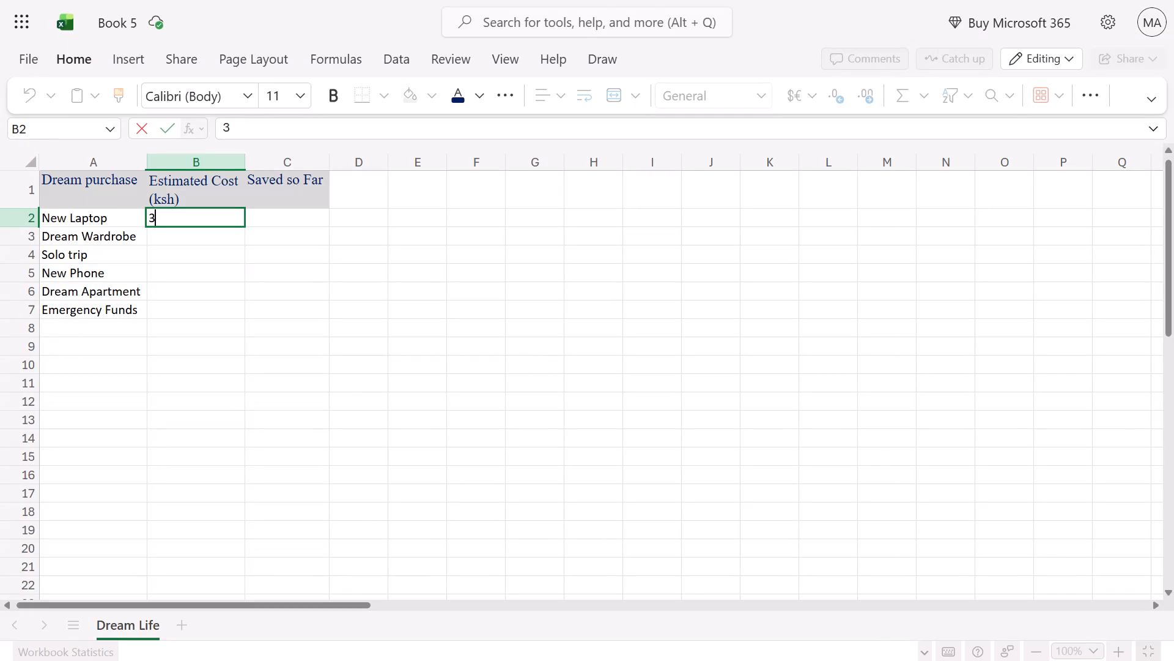
text(0000)
drag(185, 215, 185, 238)
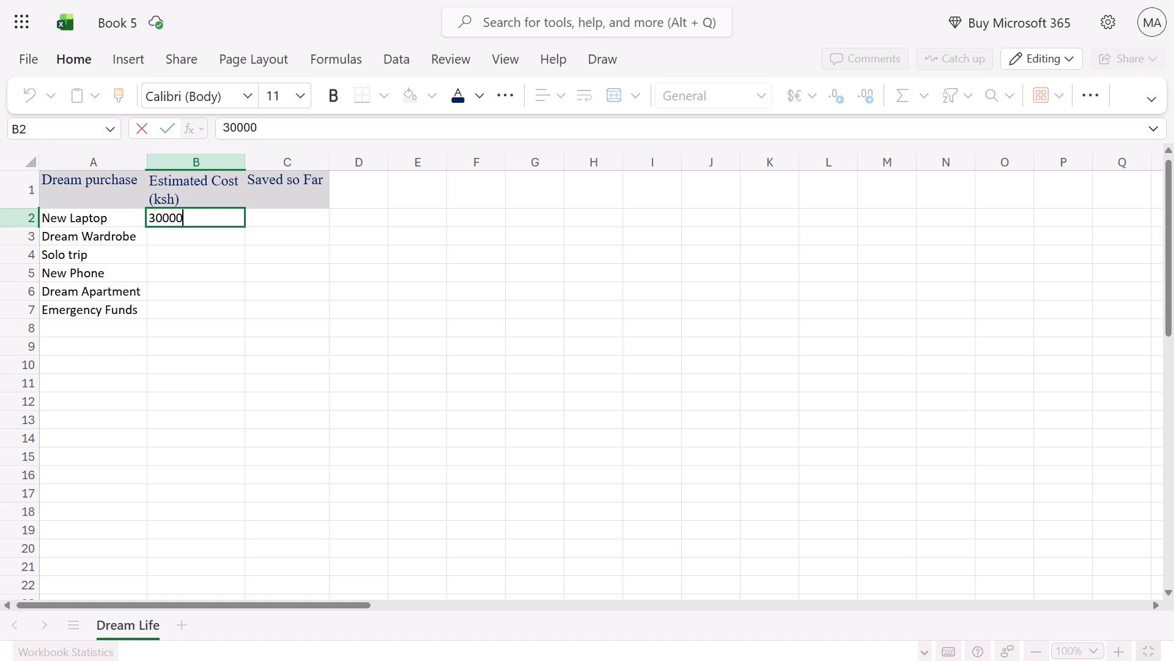
click(191, 195)
Select the Estimated Cost (ksh) range B1:B7 and move the active cell to B2.
drag(191, 195, 196, 307)
click(190, 215)
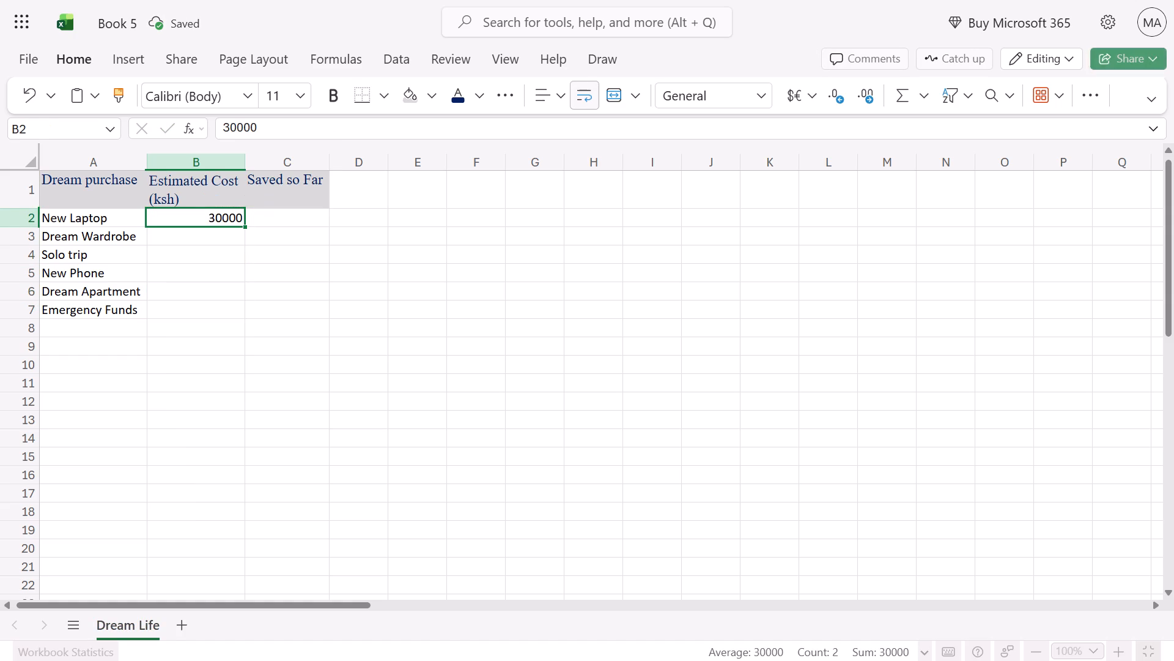
click(209, 196)
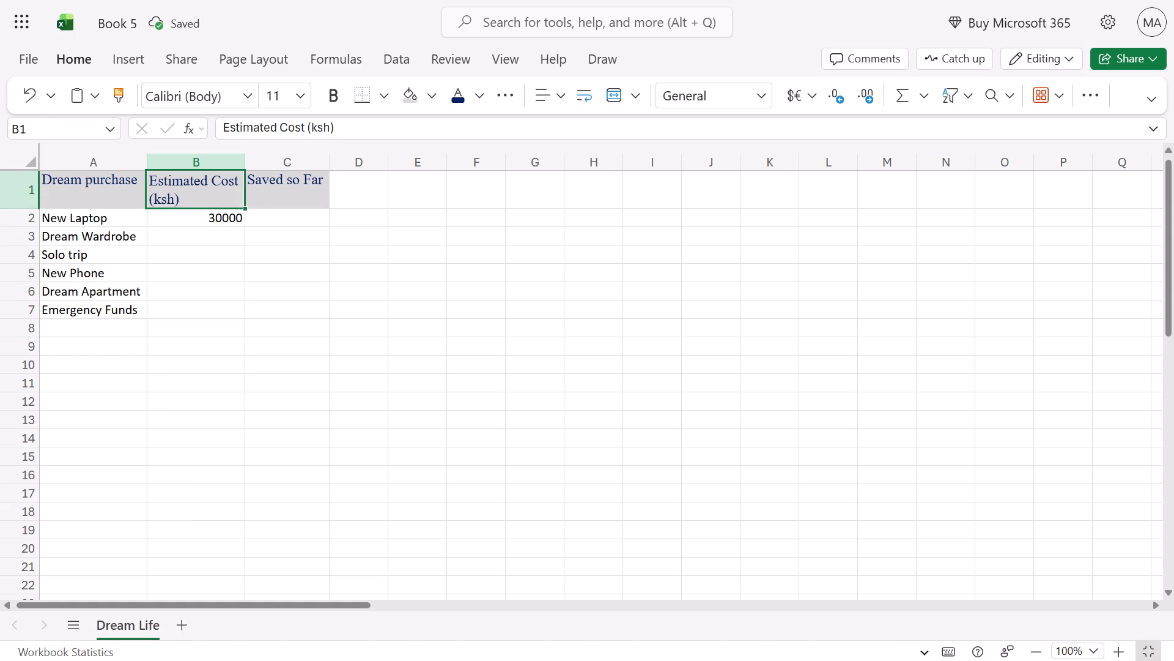
drag(209, 196, 217, 315)
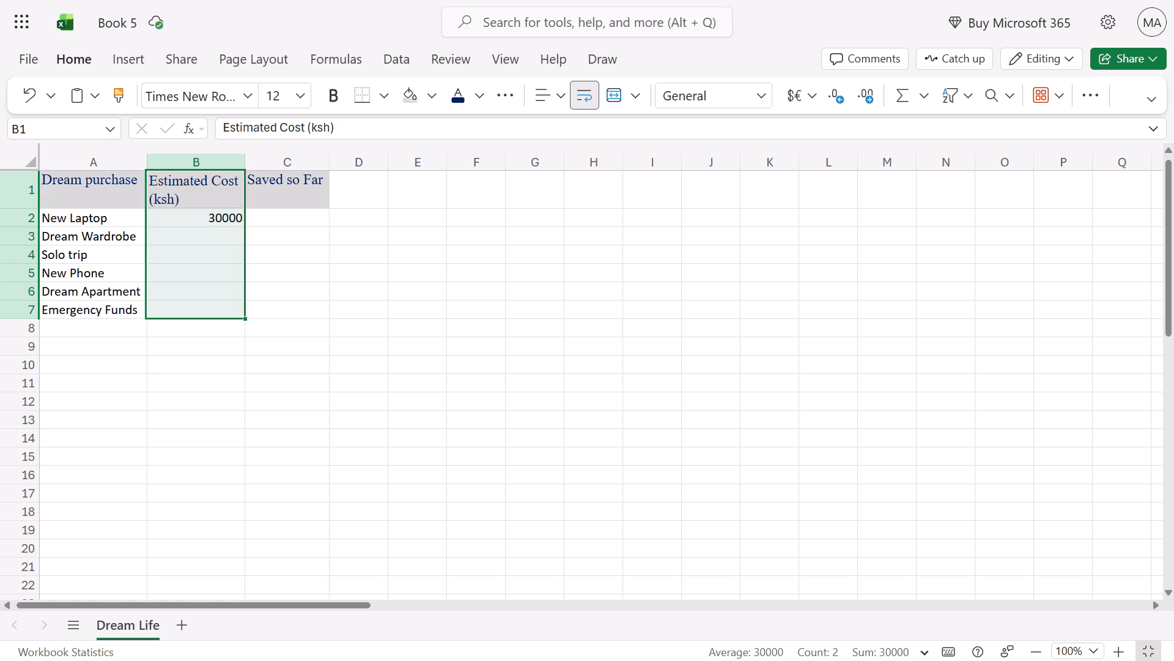
key(Tab)
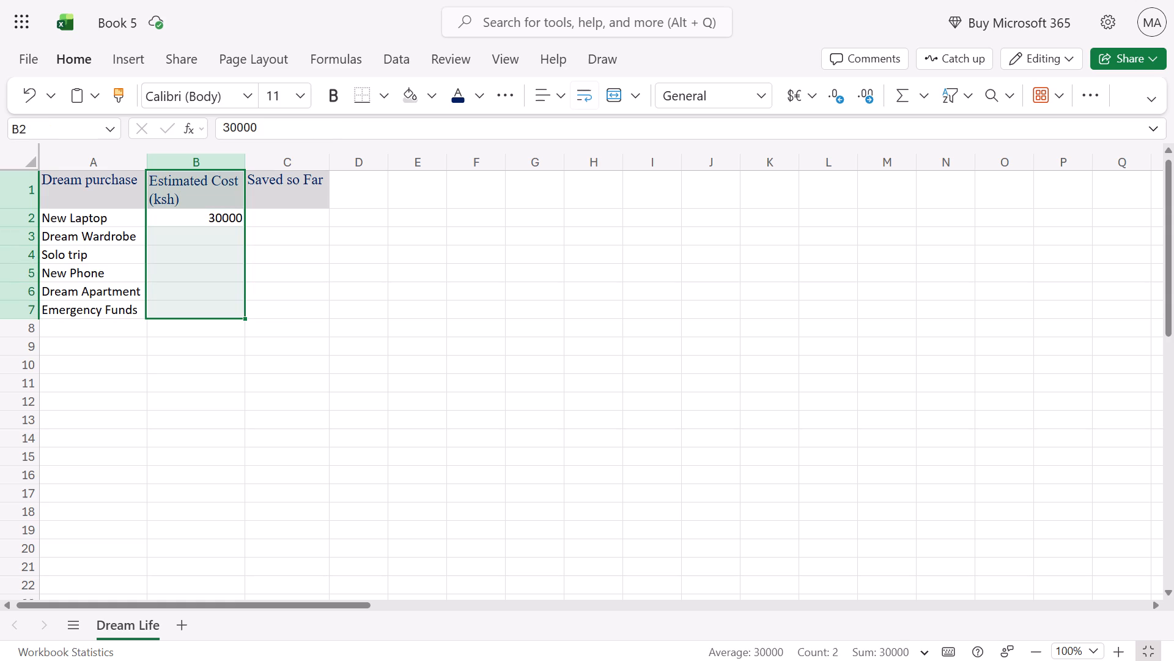
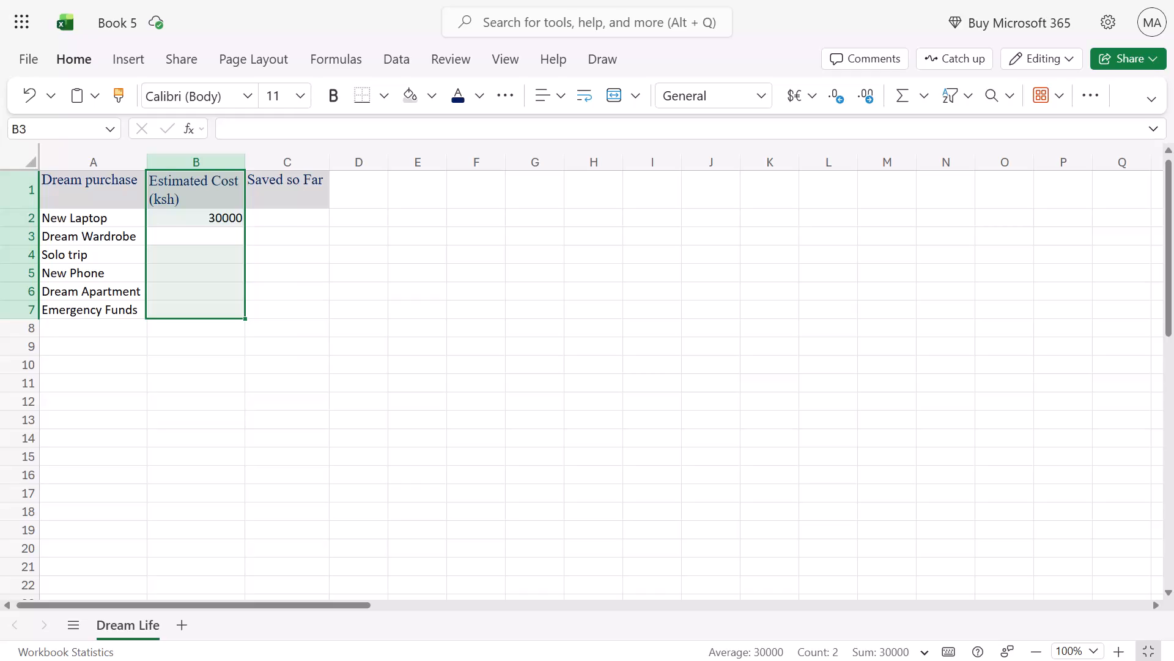
Enter the remaining estimated costs in B3:B7: Dream Wardrobe 10000, Solo trip 45000, New Phone 25000, Dream Apartment 200000, Emergency Funds 150000.
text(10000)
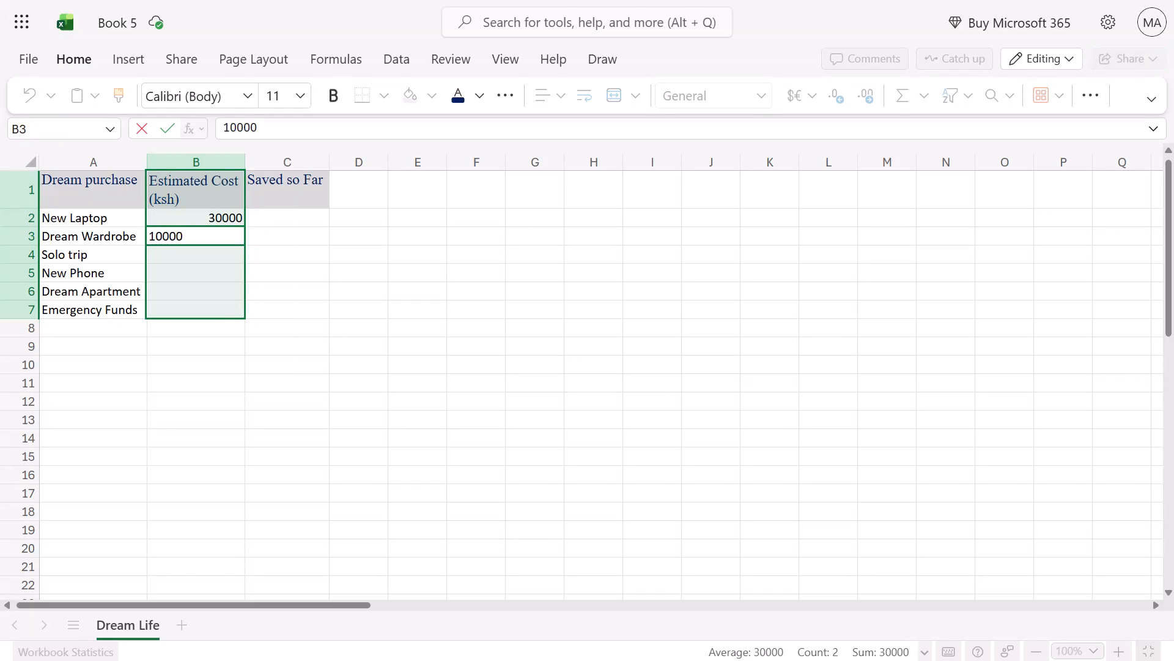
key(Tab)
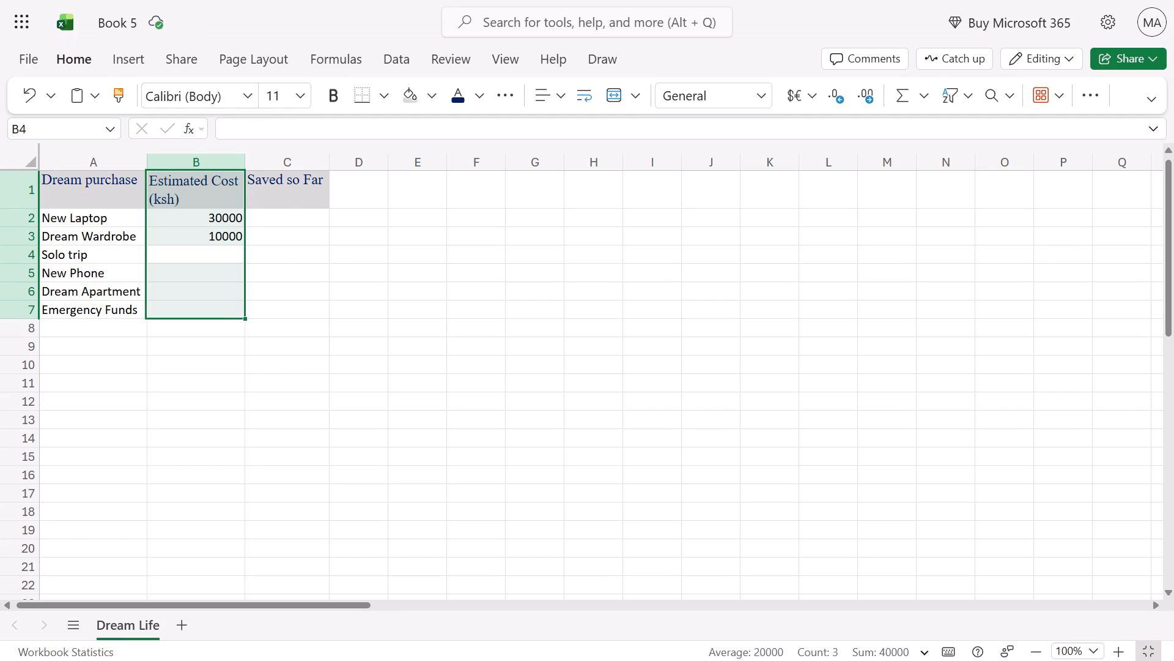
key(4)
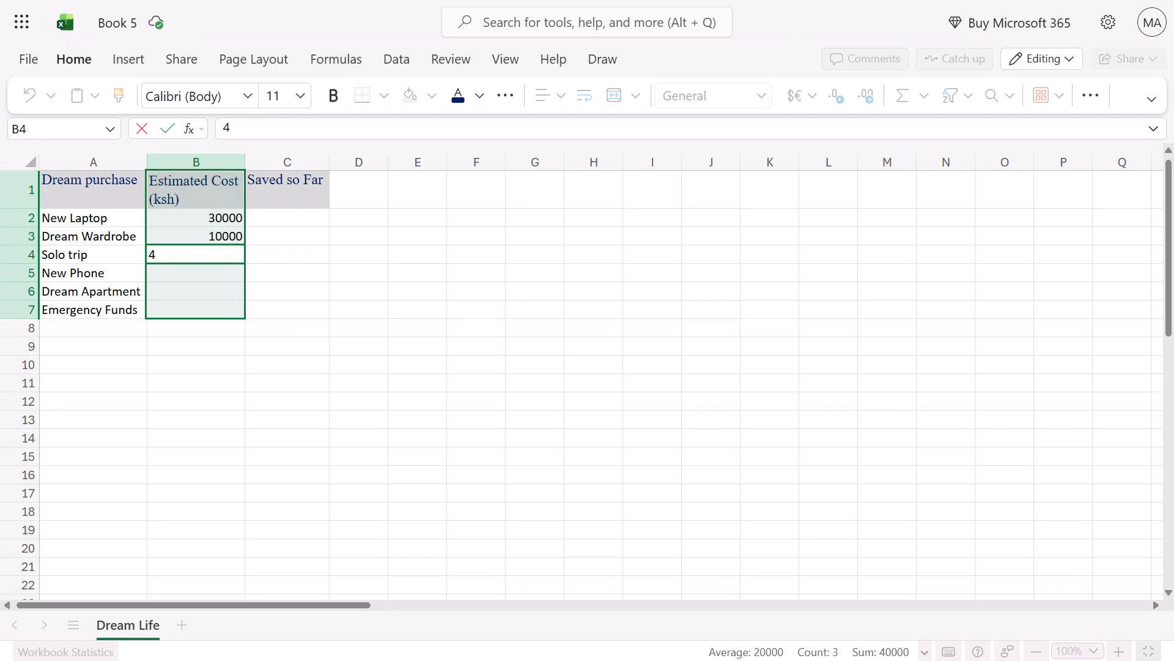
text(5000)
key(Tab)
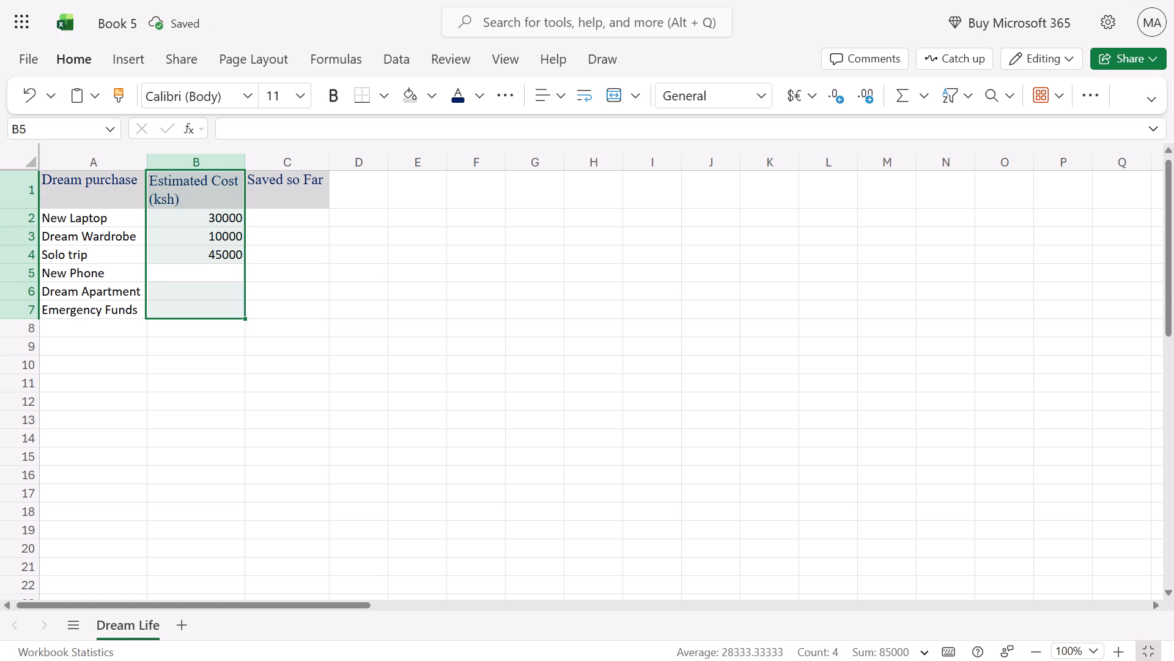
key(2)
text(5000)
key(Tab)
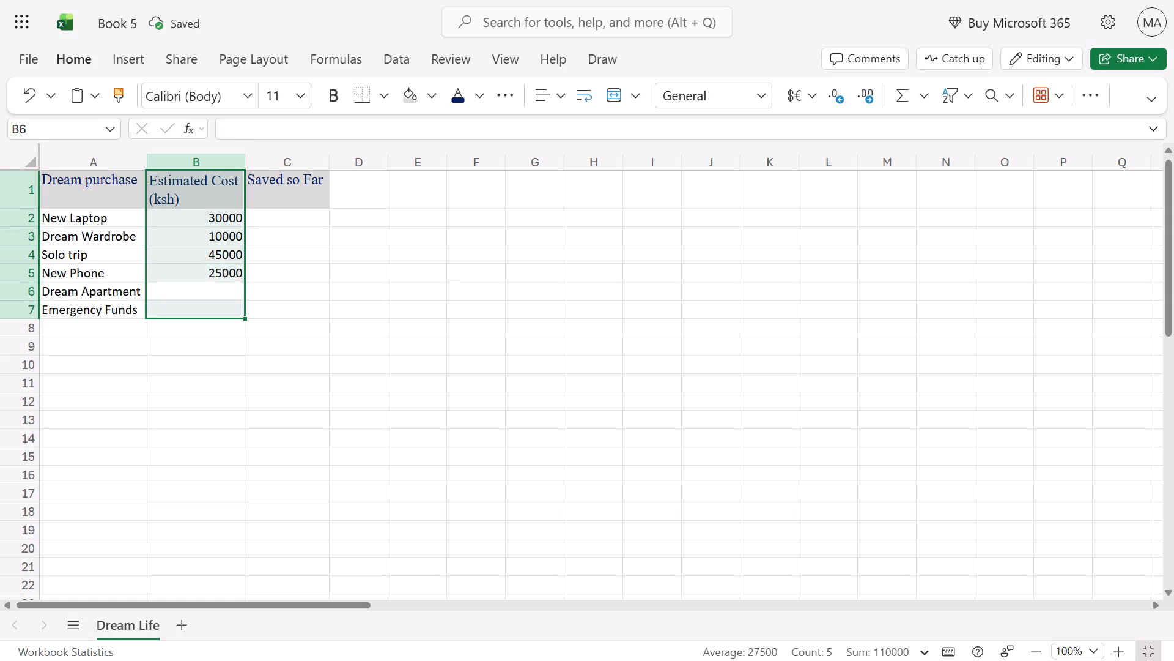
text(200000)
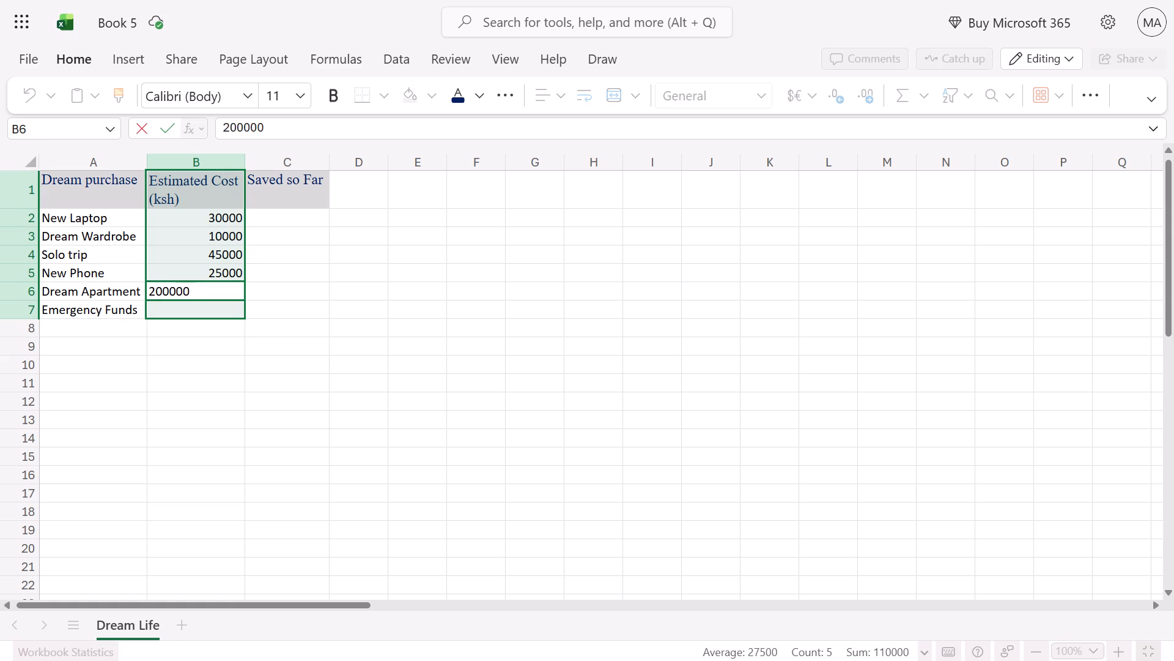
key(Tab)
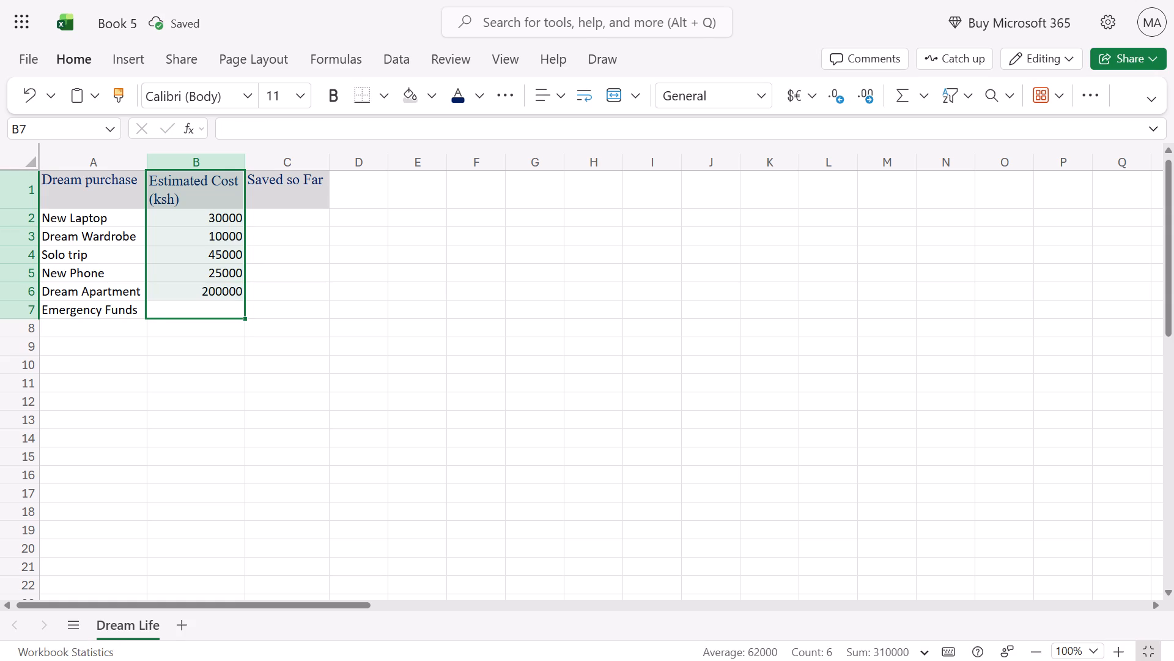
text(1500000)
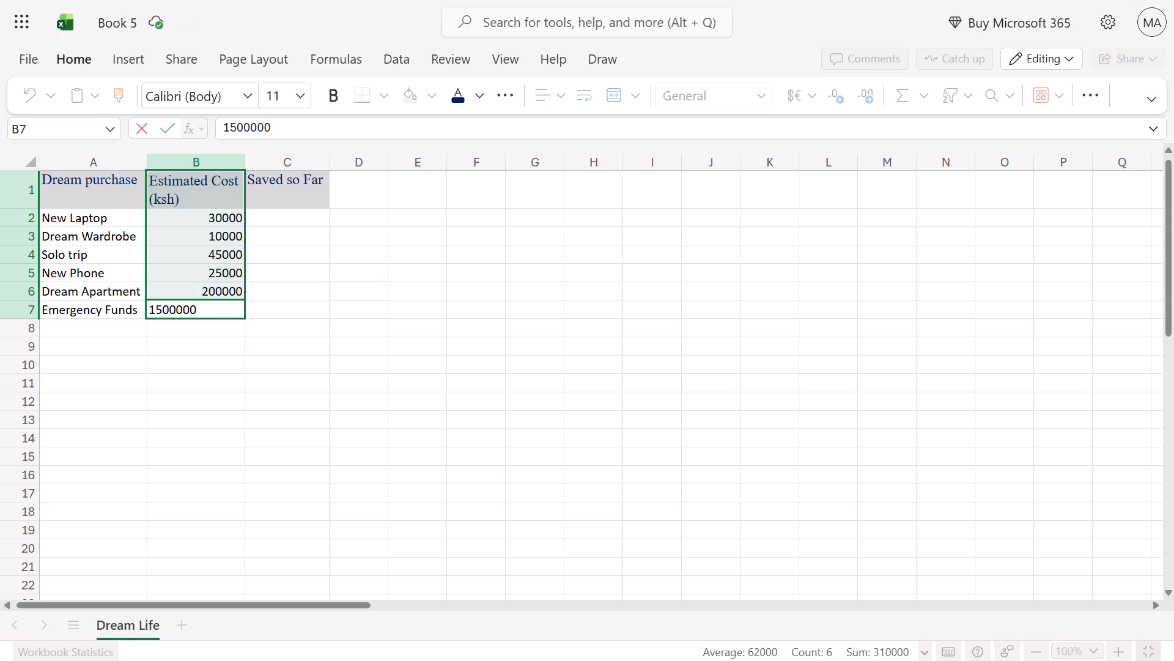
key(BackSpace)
click(281, 214)
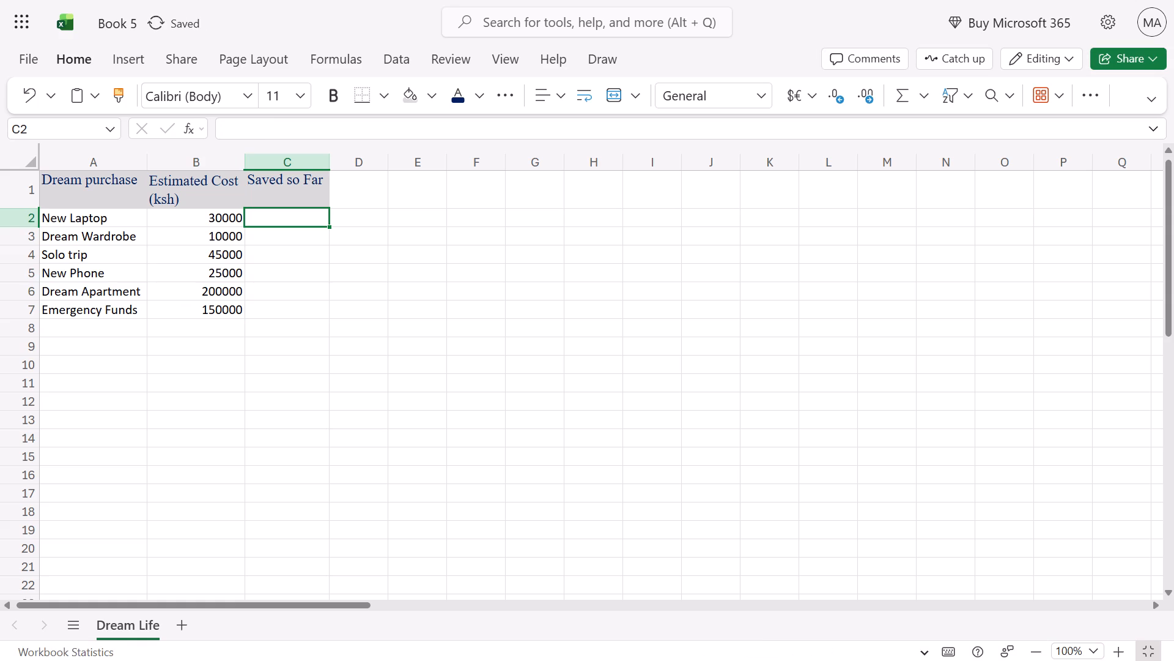
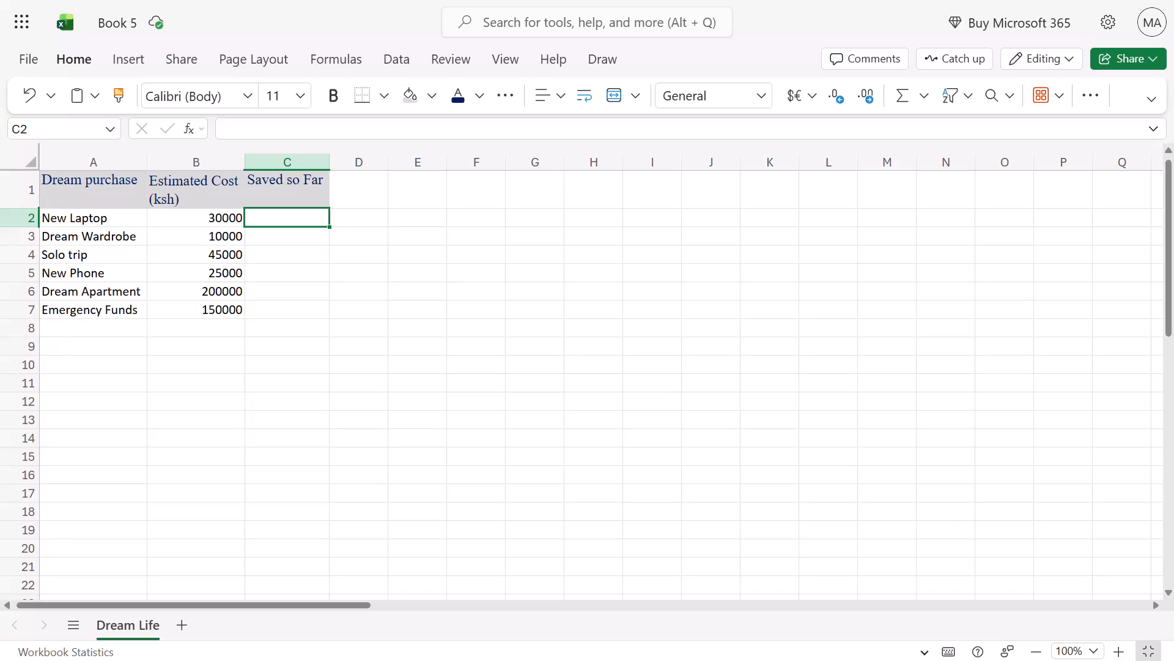
Enter the first Saved so Far amounts in C2:C3: New Laptop 0 and Dream Wardrobe 2000.
click(286, 222)
key(0)
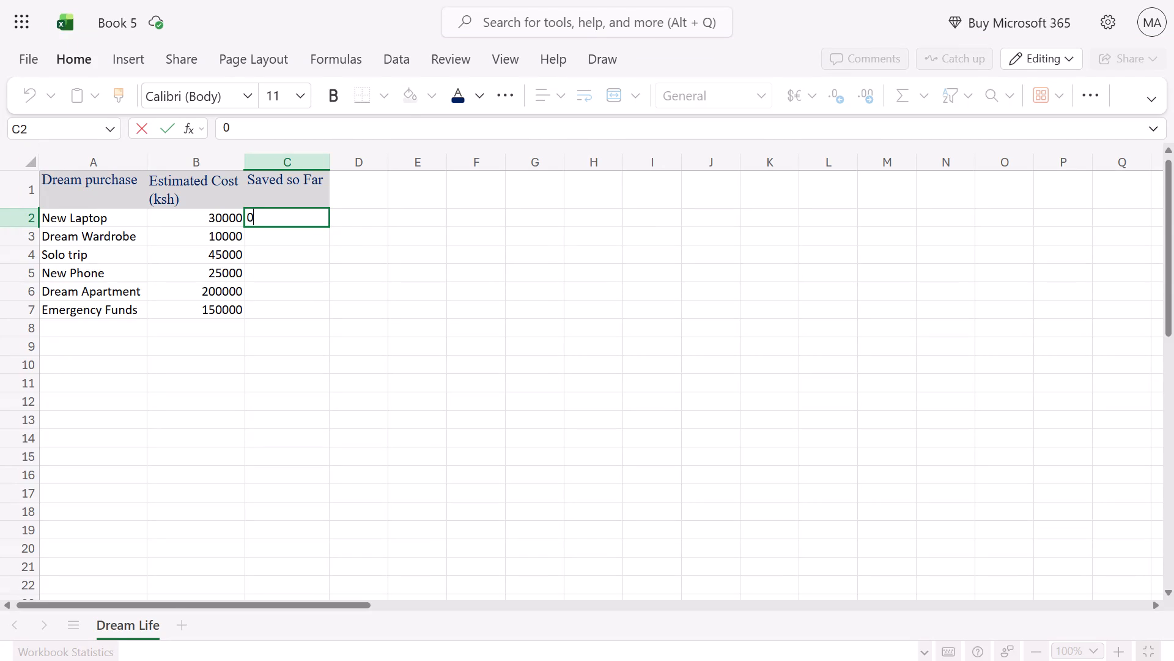
click(275, 183)
drag(275, 183, 303, 324)
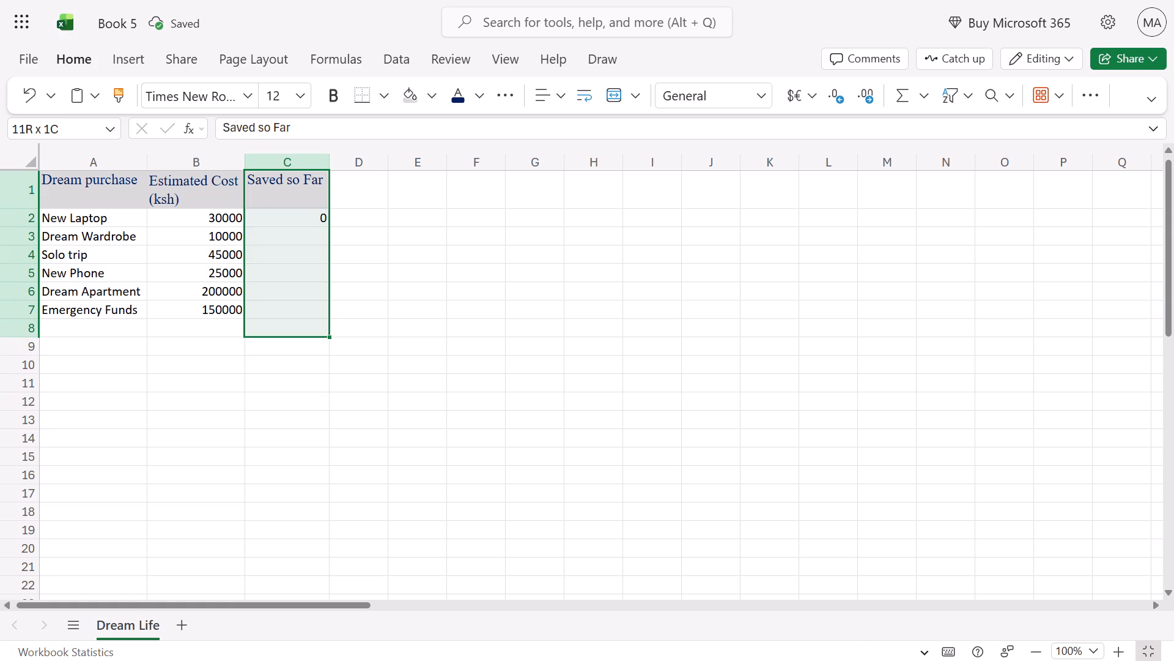
drag(303, 324, 305, 312)
key(Tab)
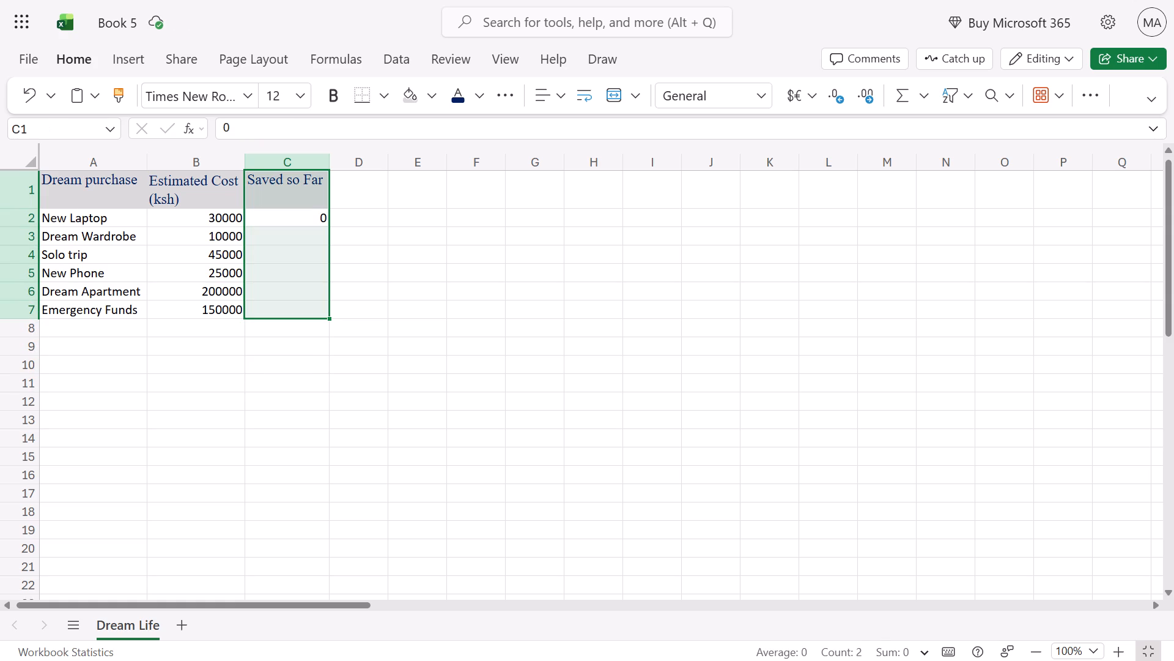
key(Tab)
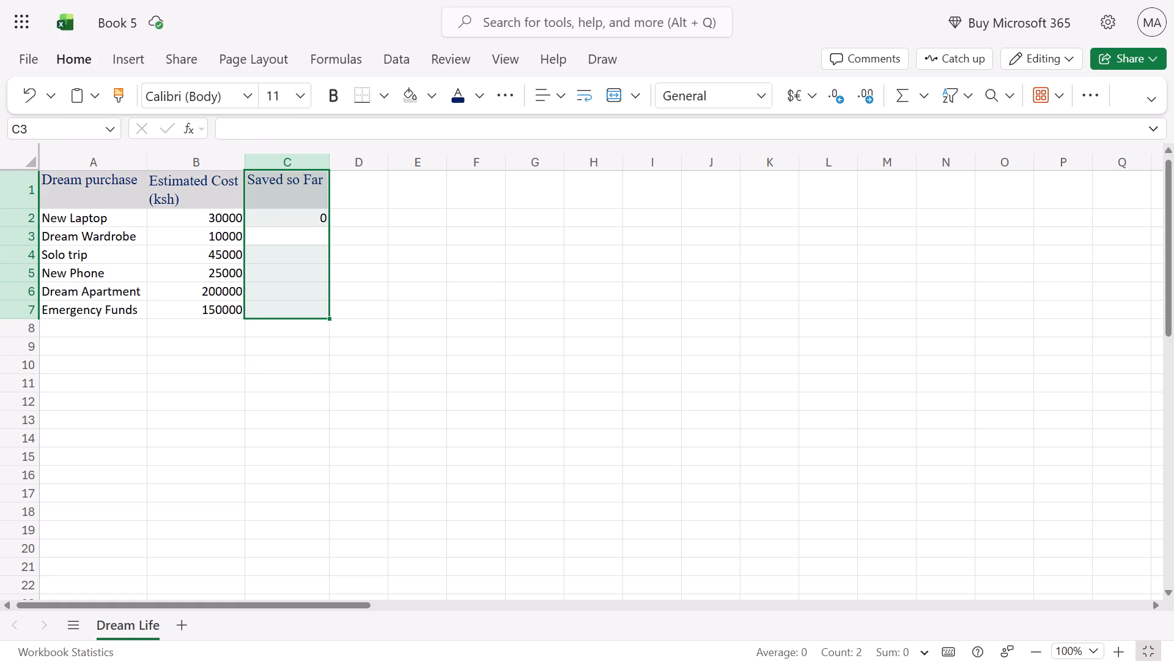
text(2000)
key(Tab)
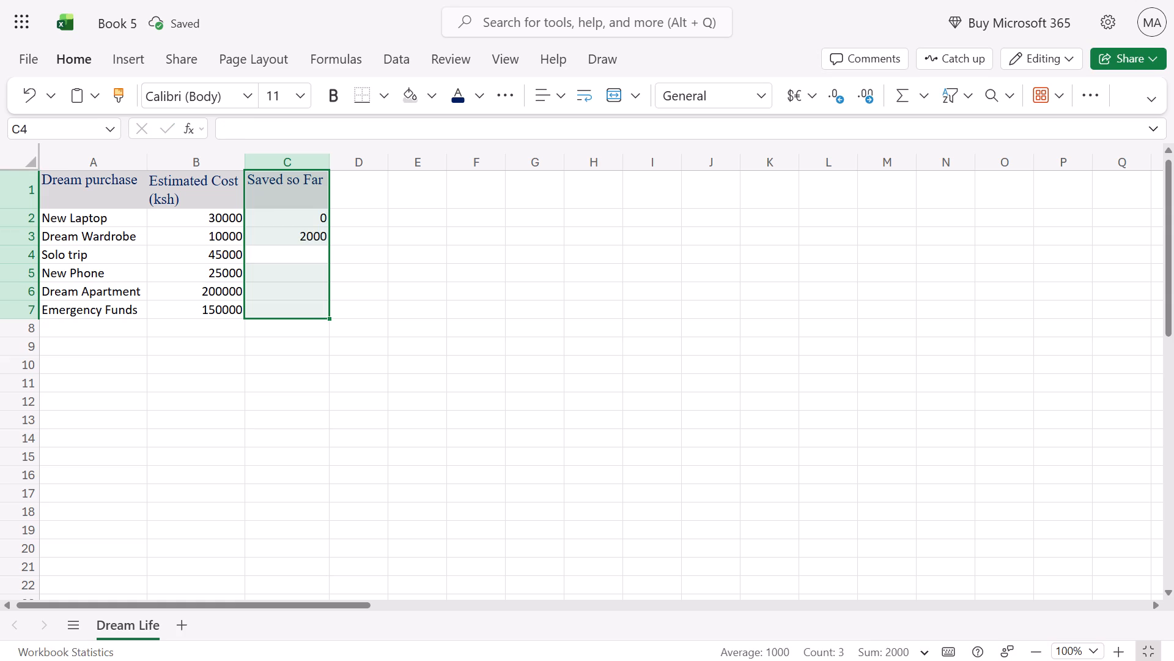
Enter the remaining Saved so Far amounts in C4:C7: Solo trip 0, New Phone 10000, Dream Apartment 0, Emergency Funds 0.
key(0)
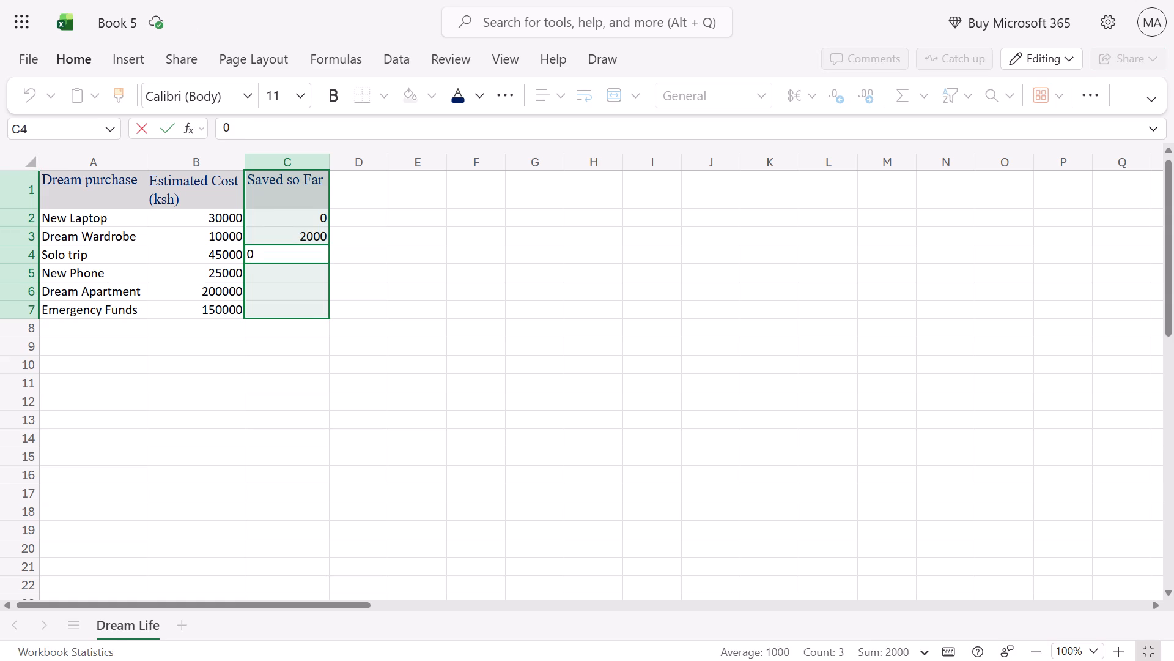
key(Tab)
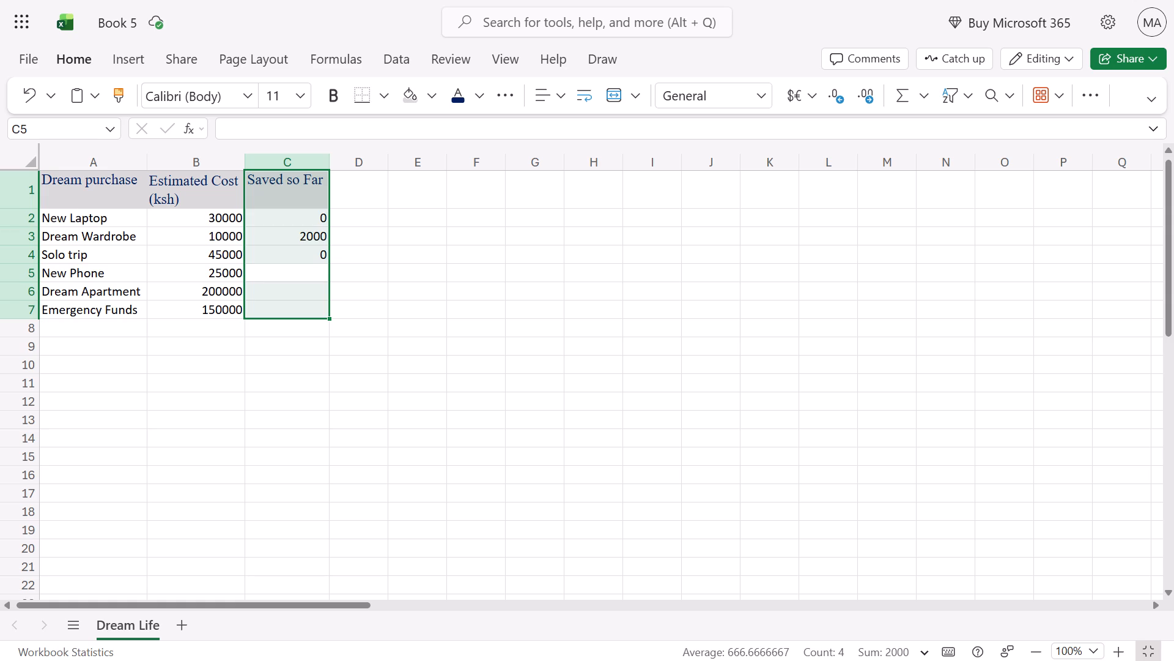
text(10000)
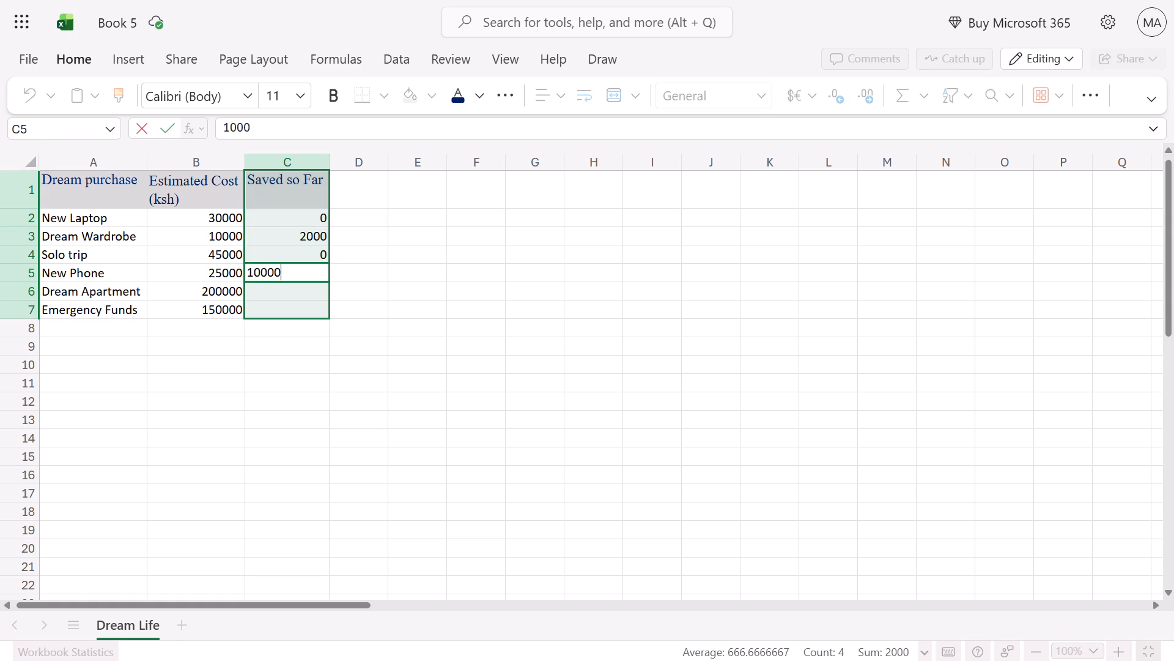
key(Tab)
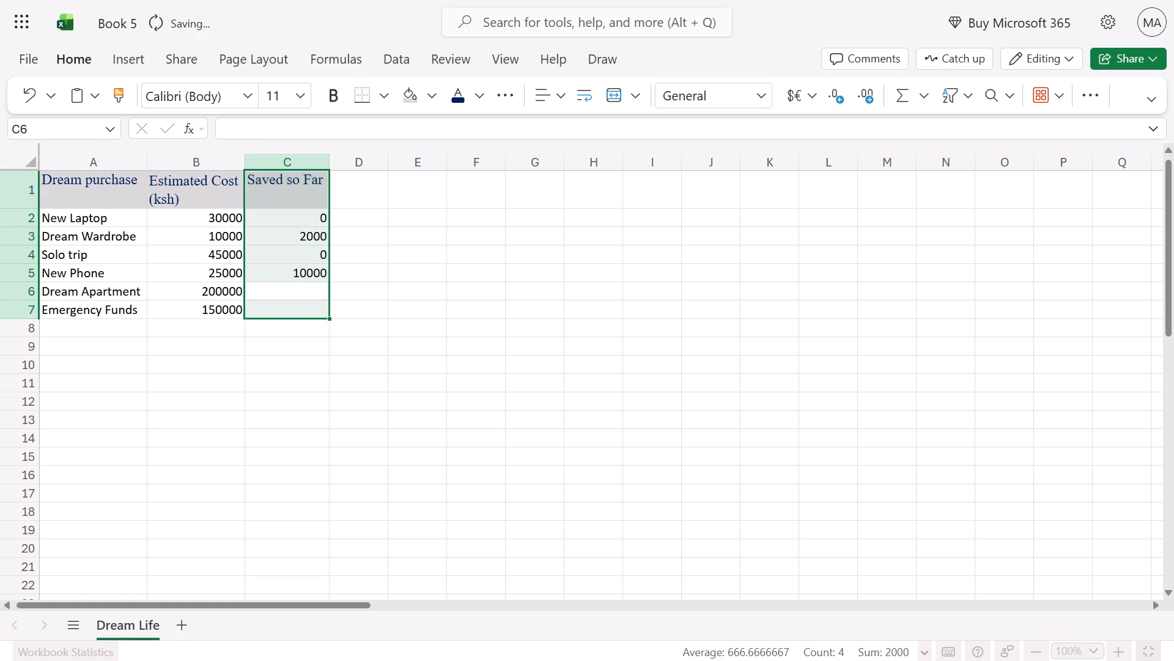
key(0)
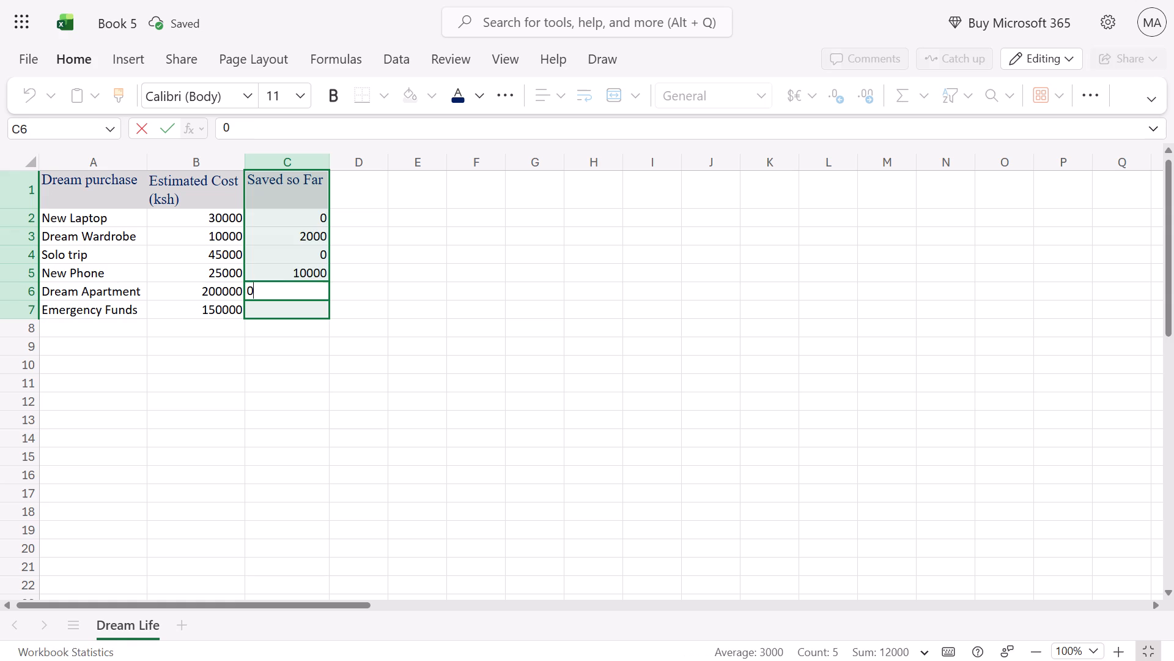
key(Tab)
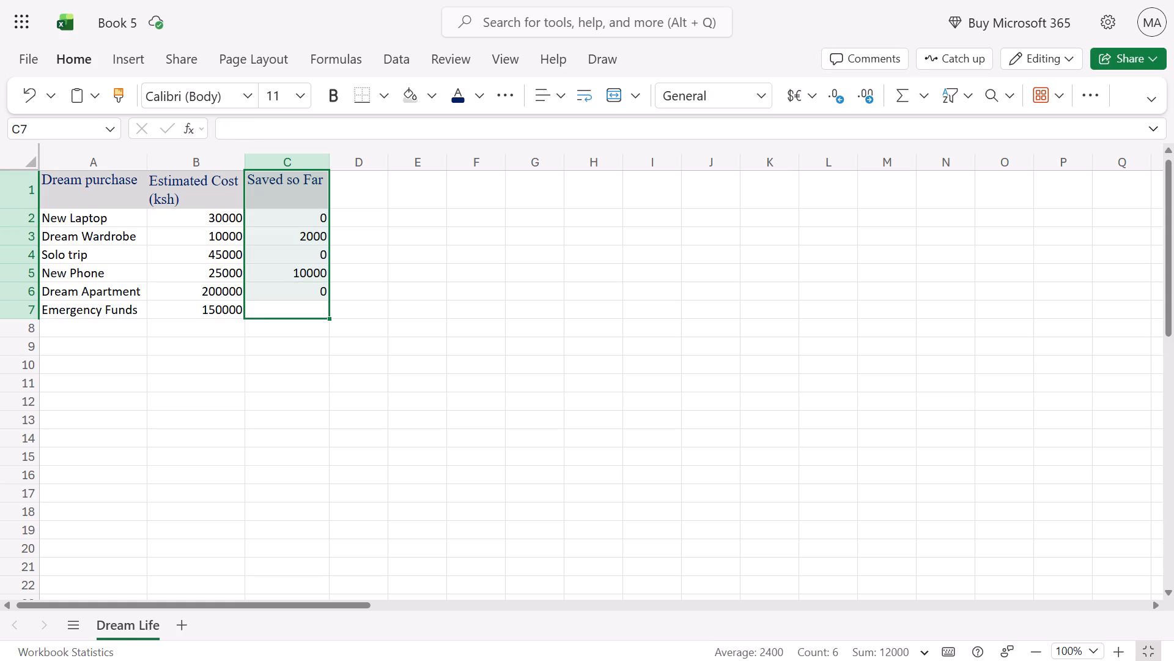
key(0)
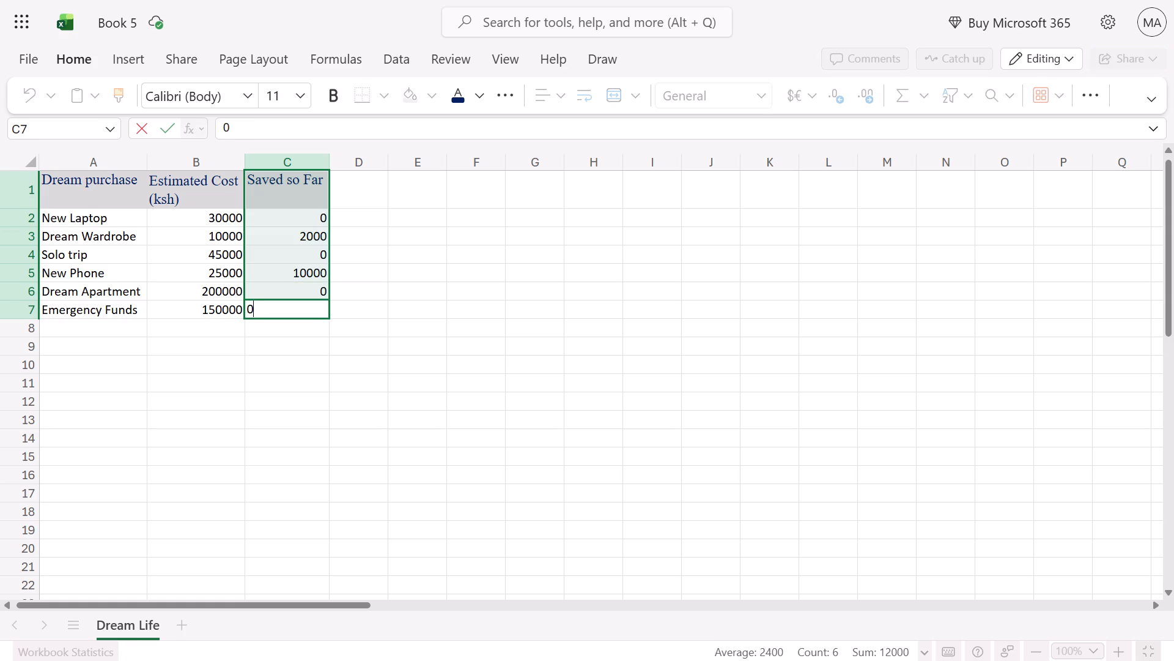
key(Tab)
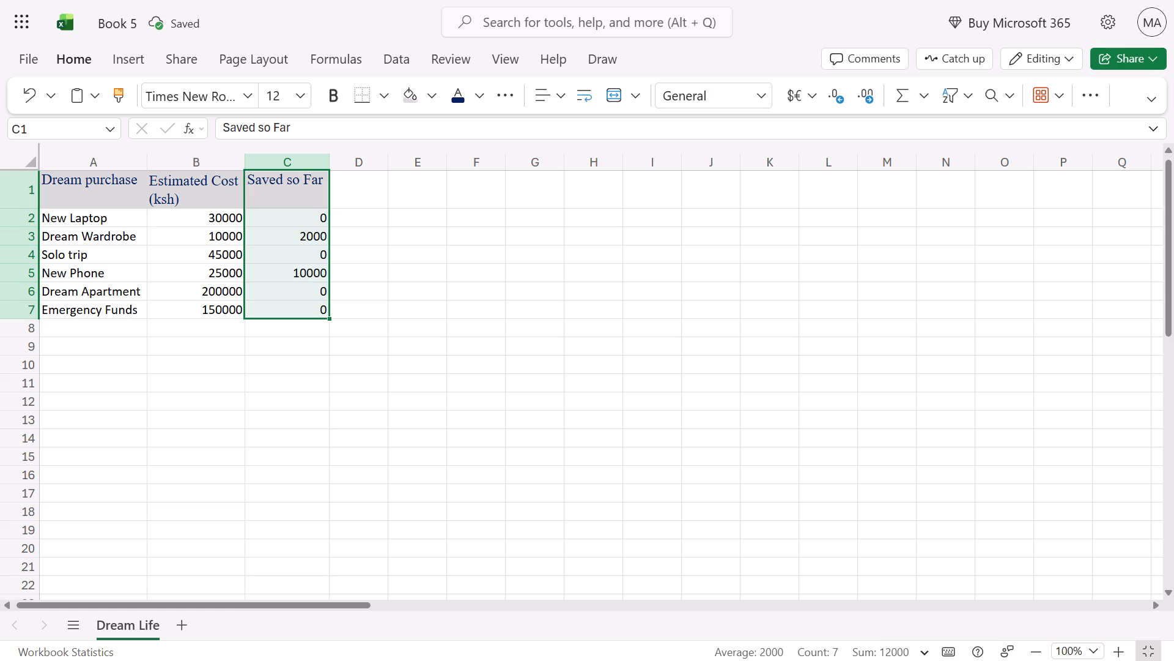
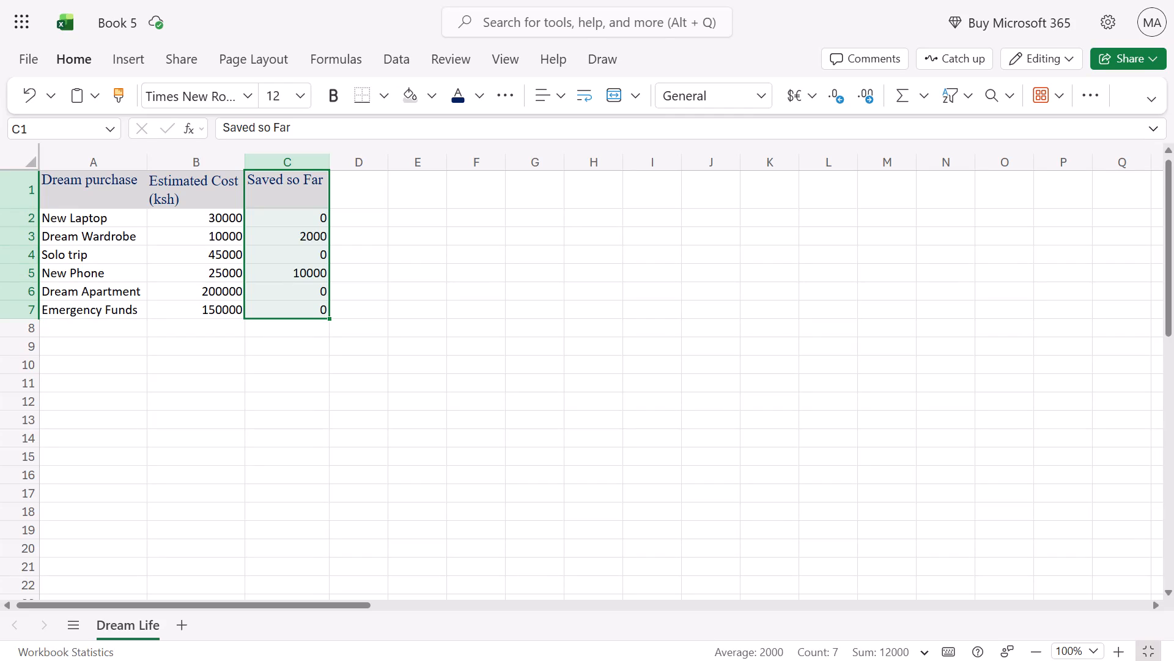
Add the heading Still Needed in D1 and widen column D to fit it.
click(360, 185)
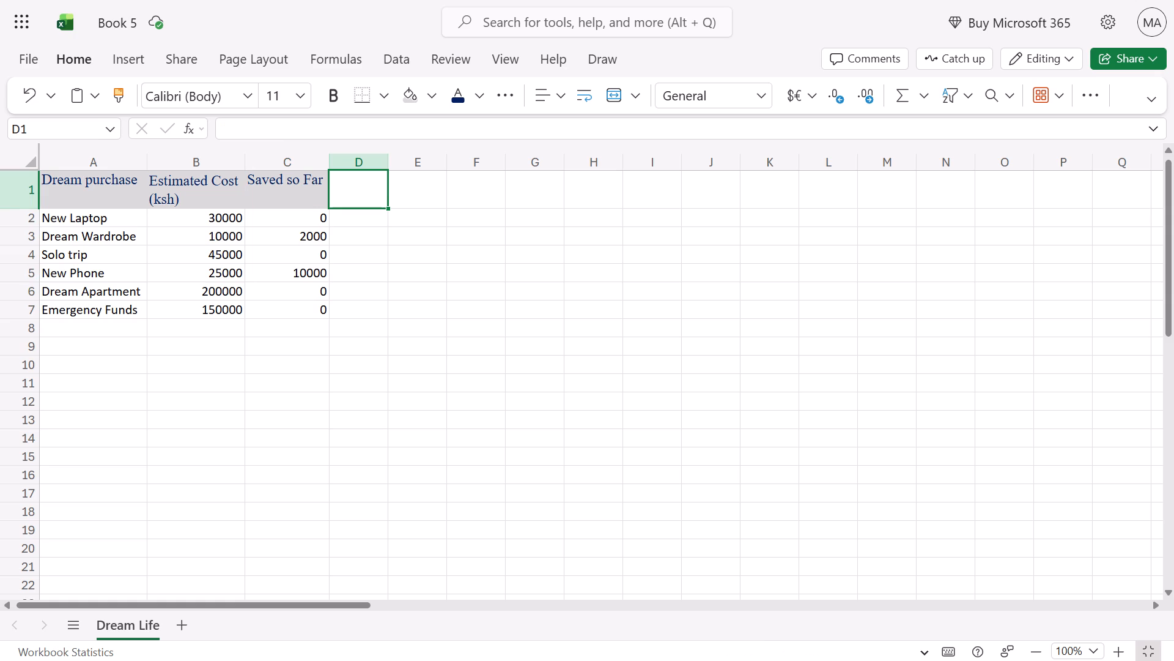
key(shift+s)
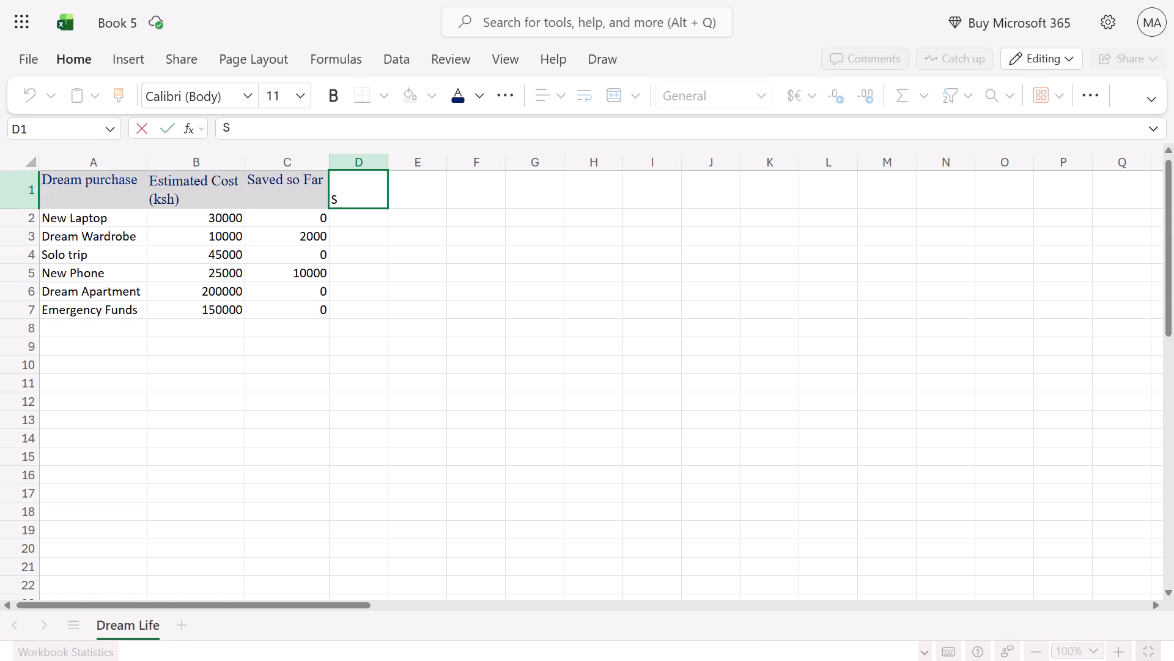
text(till)
key(space)
text(Needed)
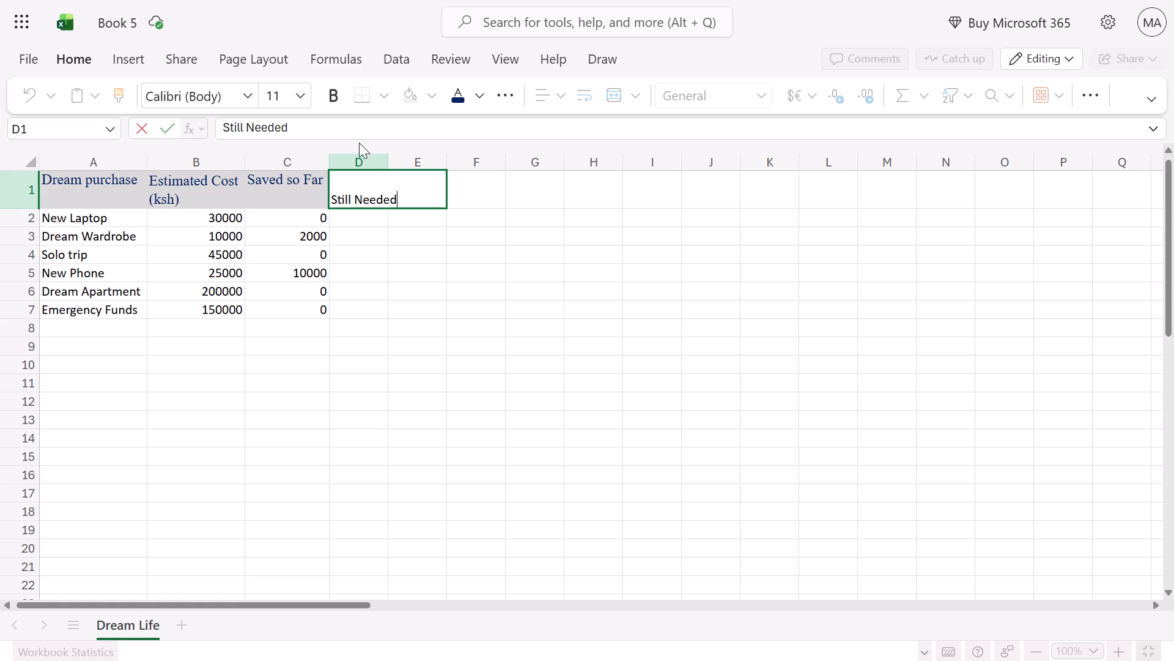
click(387, 166)
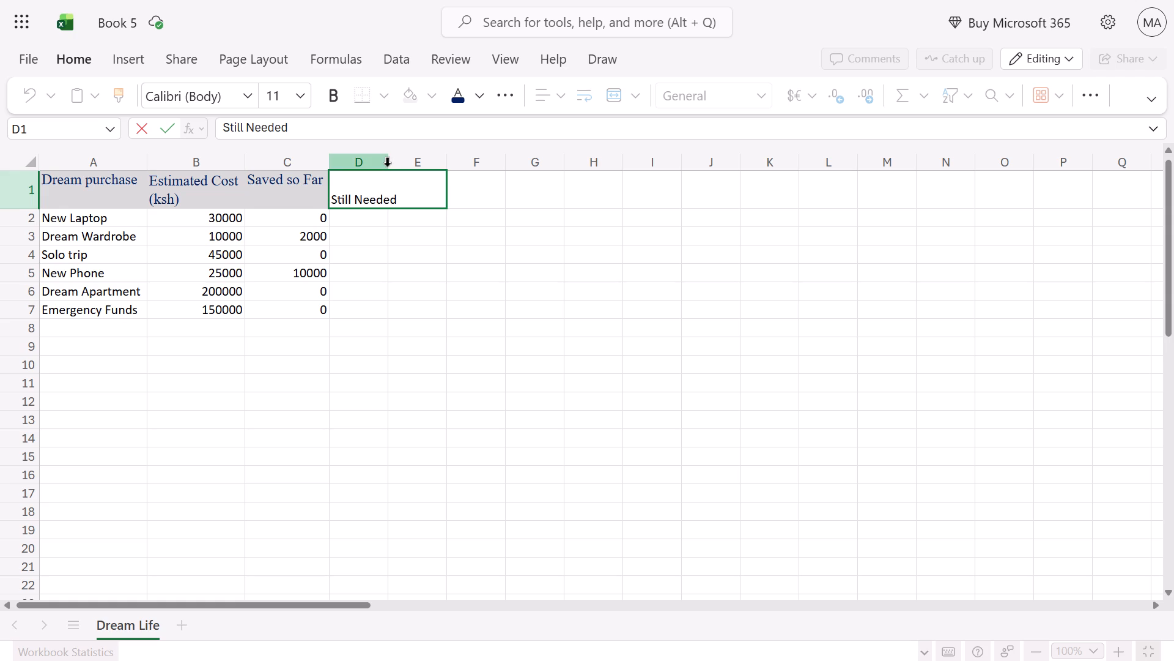
click(374, 167)
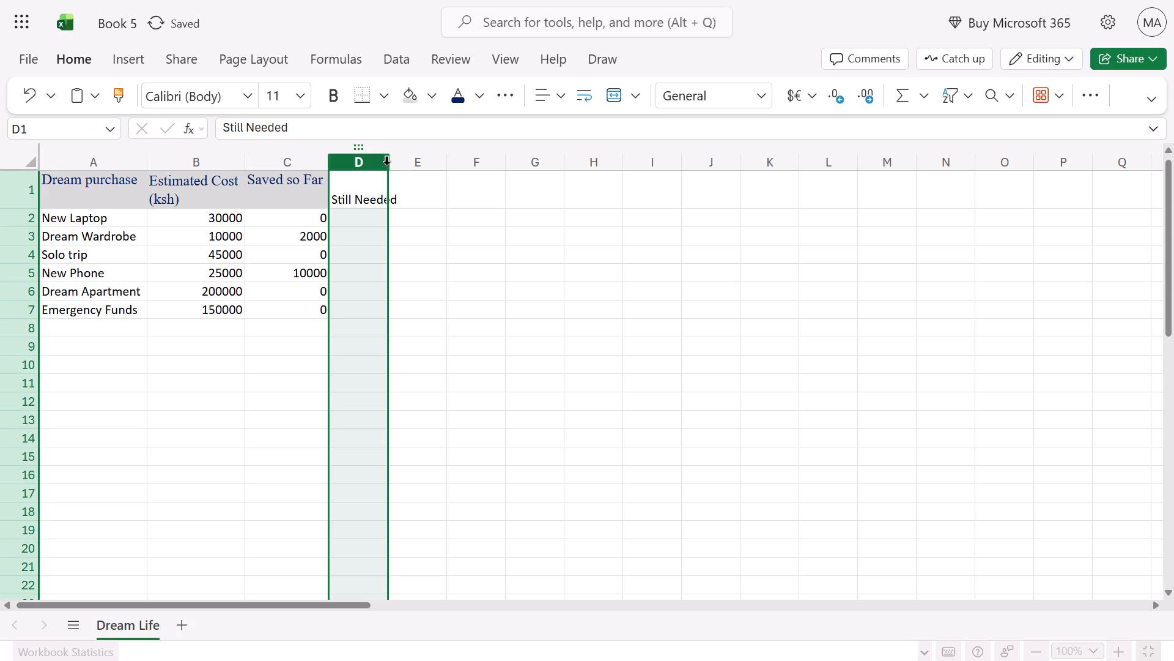
drag(392, 165, 421, 168)
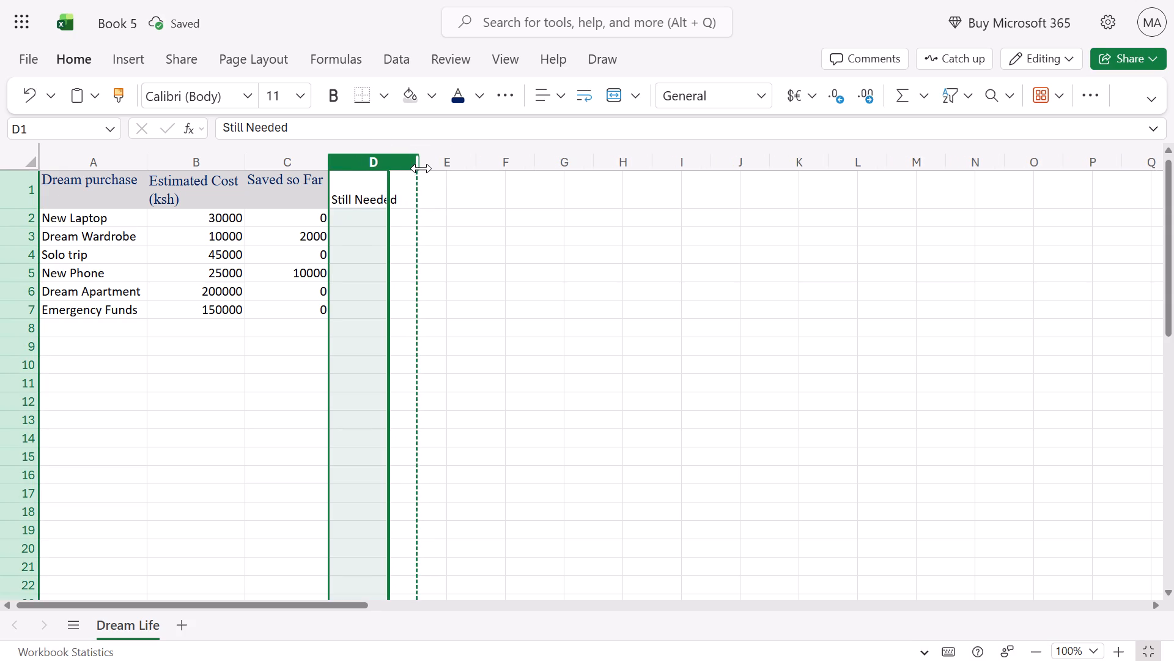
drag(421, 168, 422, 168)
Calculate Still Needed in D2 with the formula =B2-C2 and fill it down to D7.
click(371, 219)
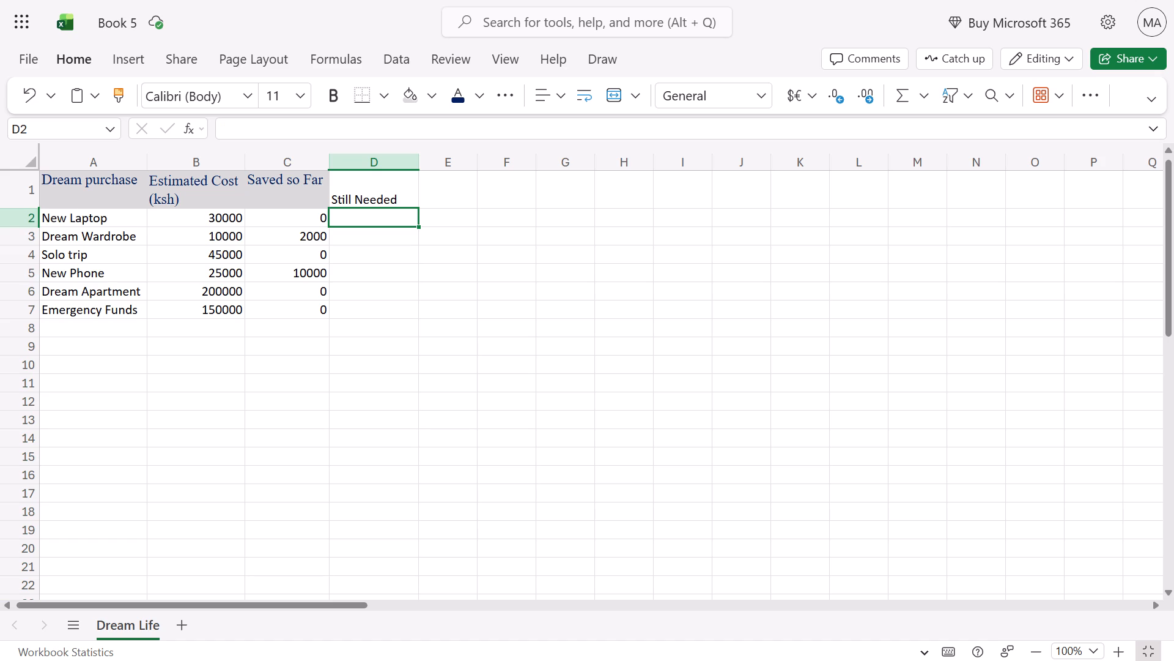
key(equal)
key(shift+b)
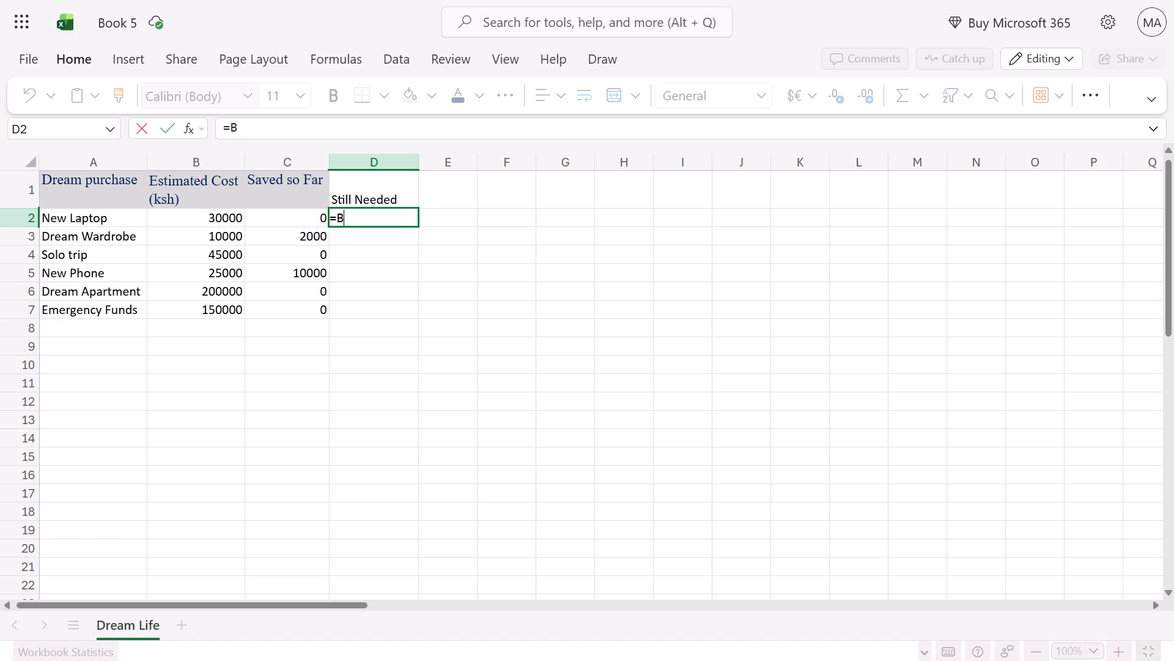
key(2)
key(minus)
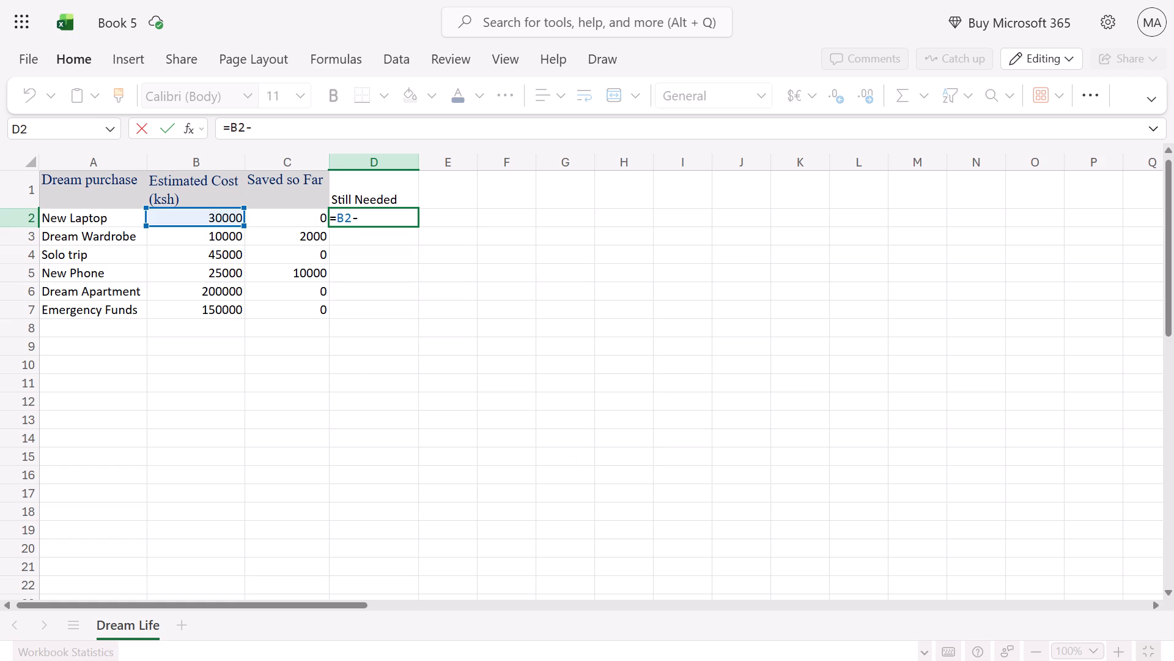
text(C2)
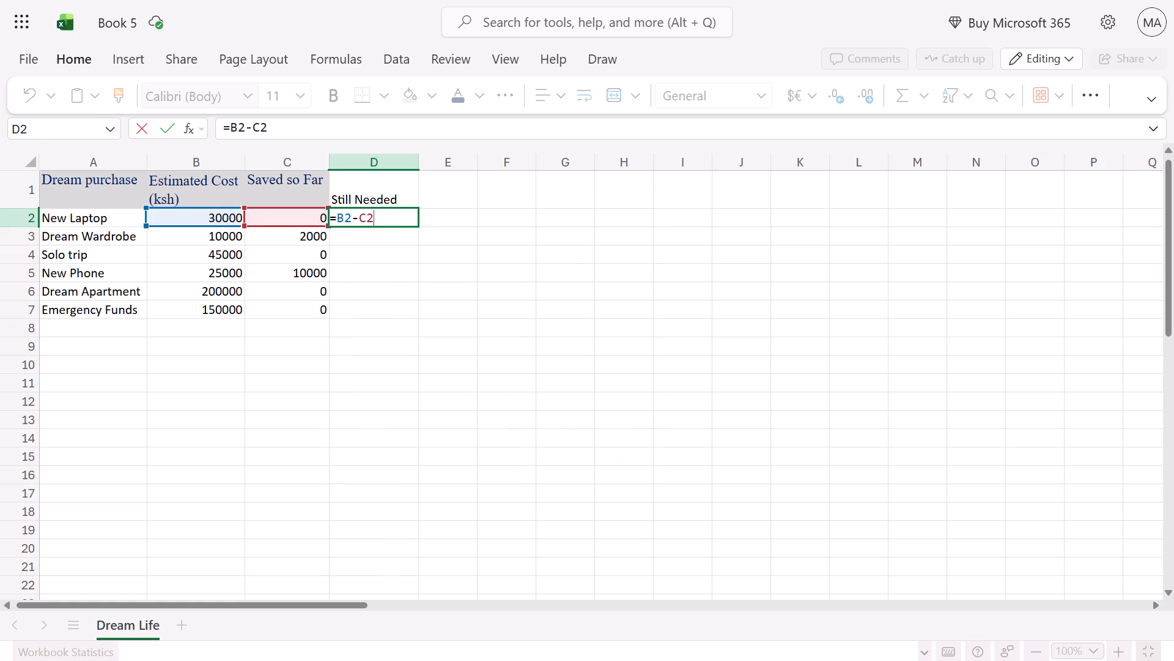
key(Return)
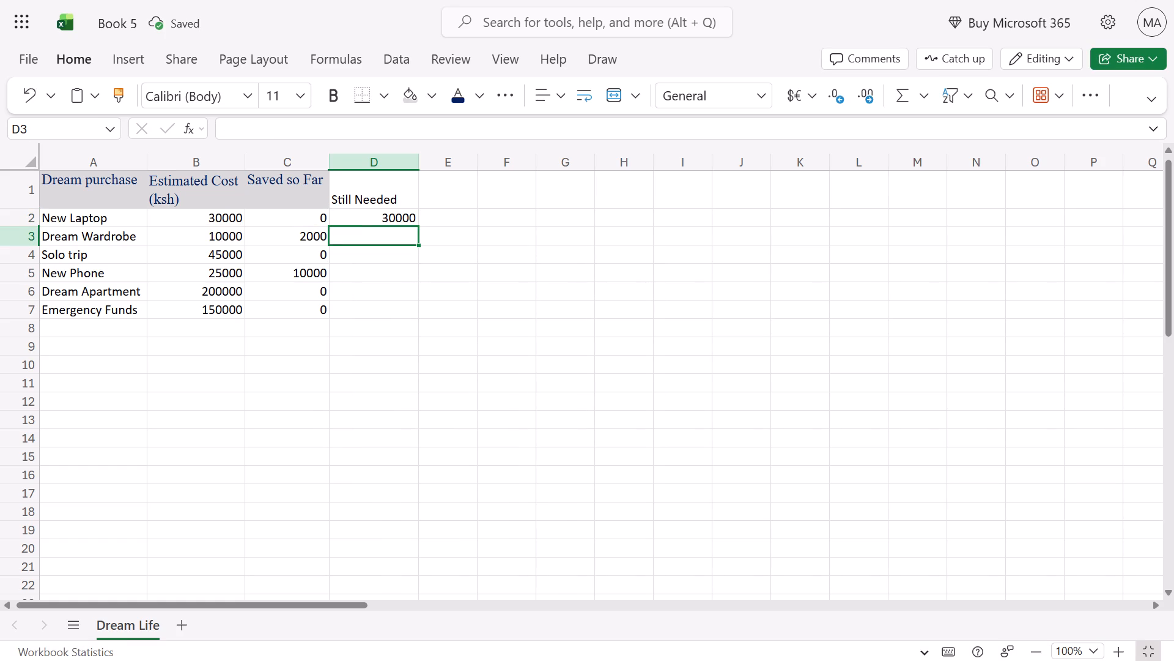
click(366, 222)
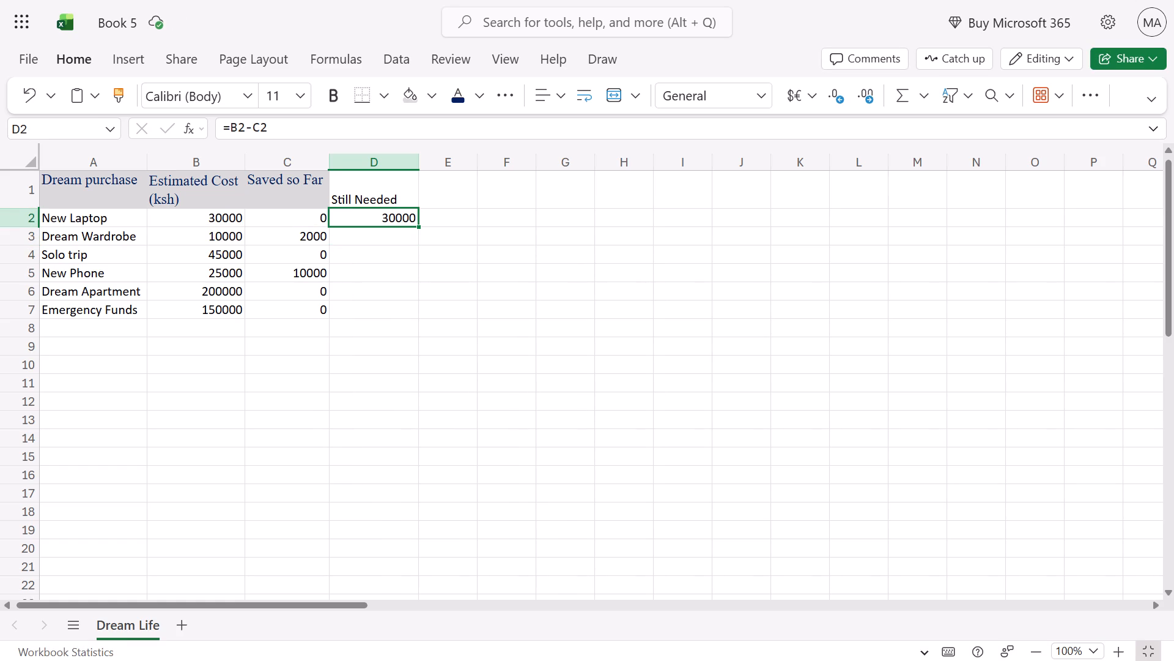
drag(419, 225, 419, 305)
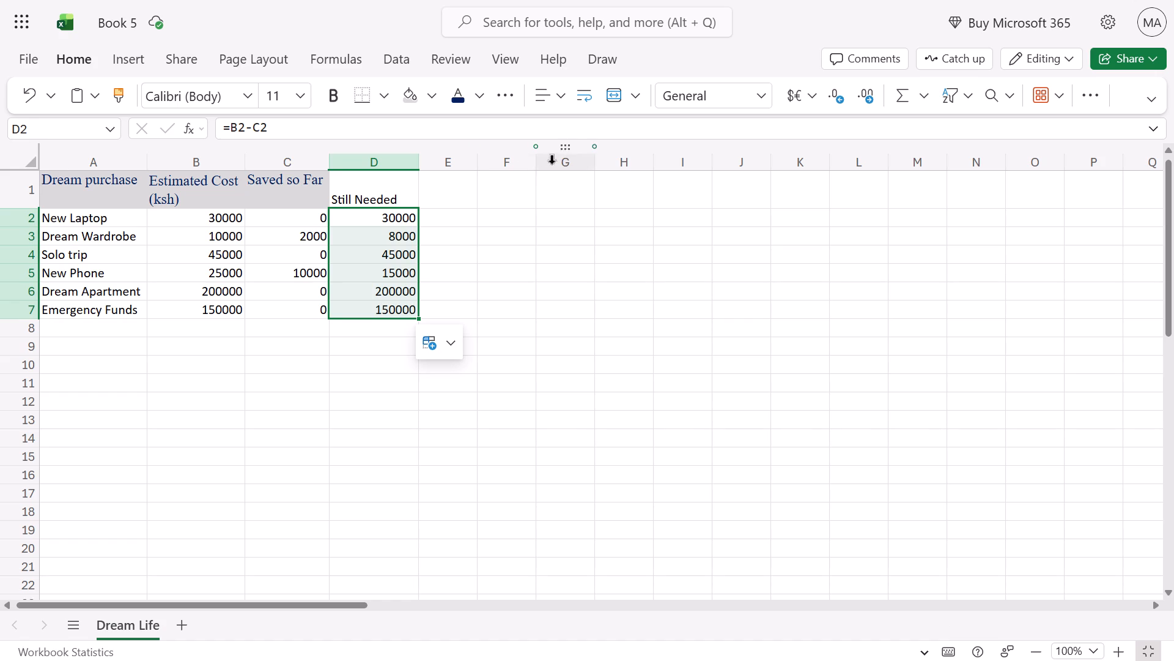
Add the heading Progress in E1 and widen column E to about the width of column D.
click(457, 192)
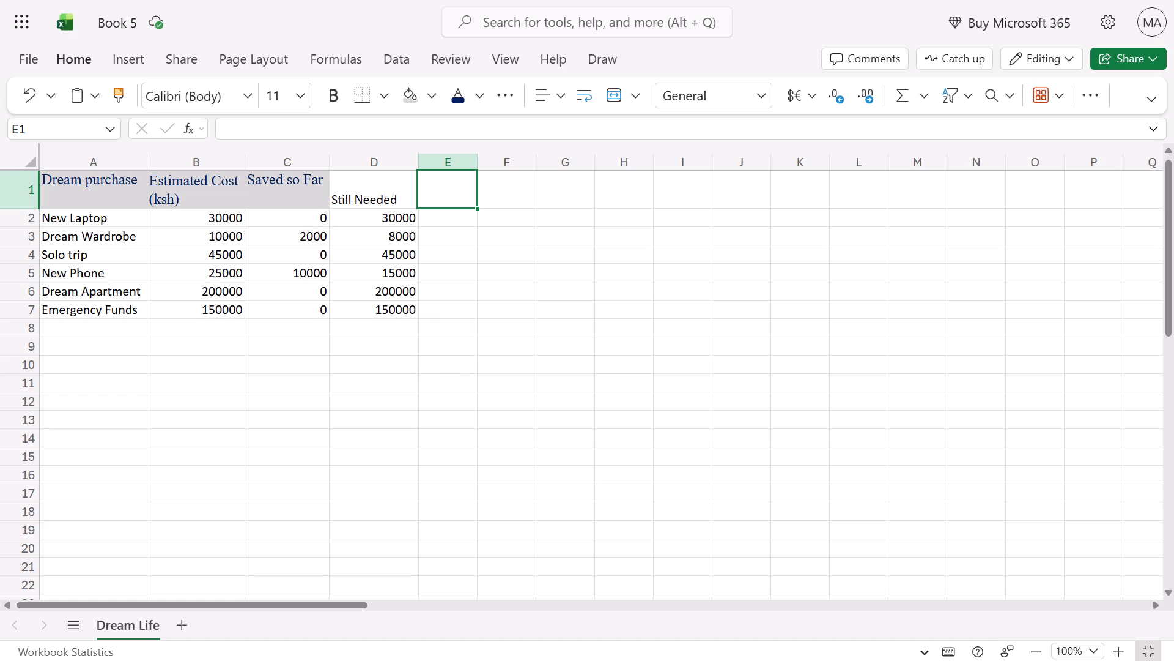
text(Progress)
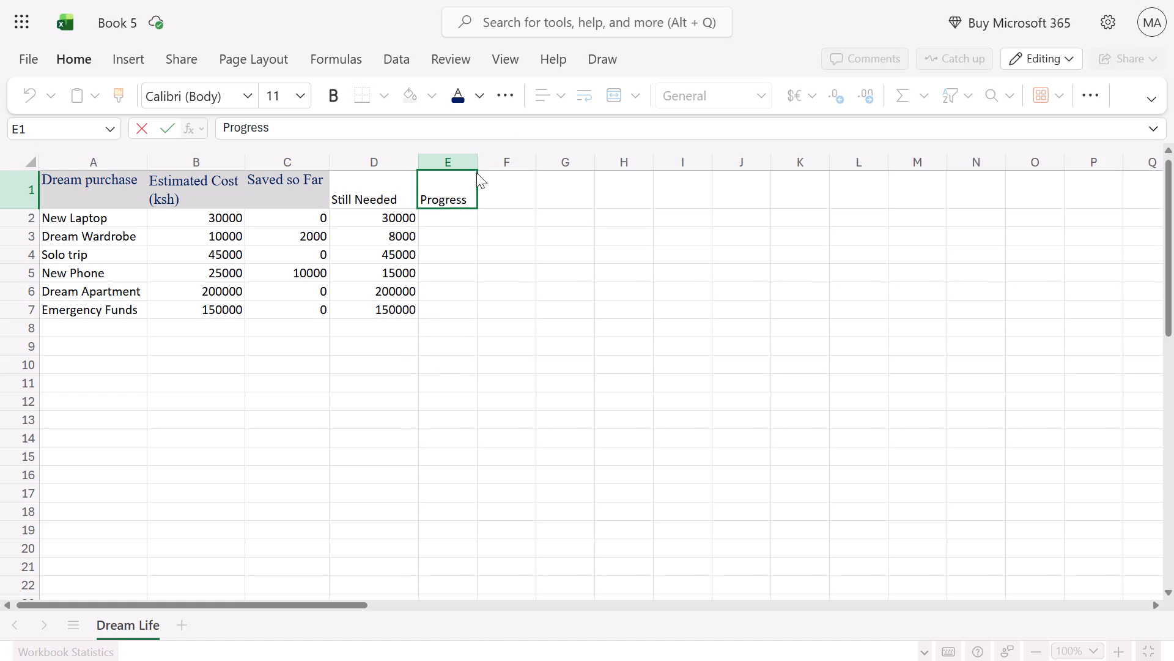
drag(473, 163, 465, 167)
click(465, 167)
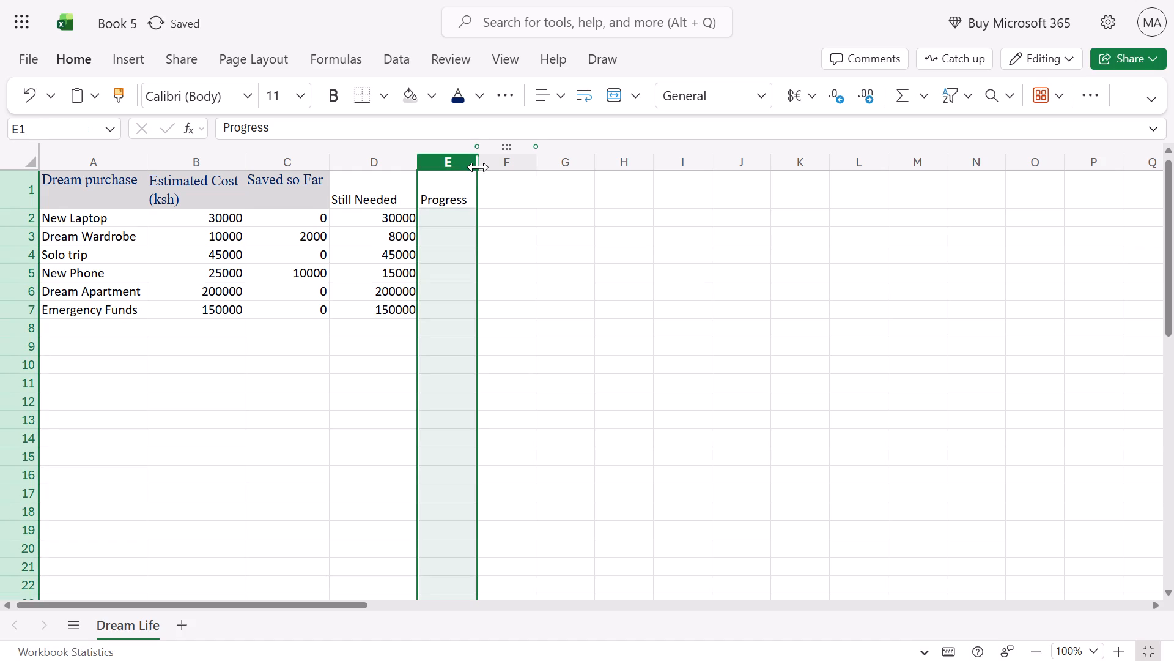
drag(478, 163, 502, 166)
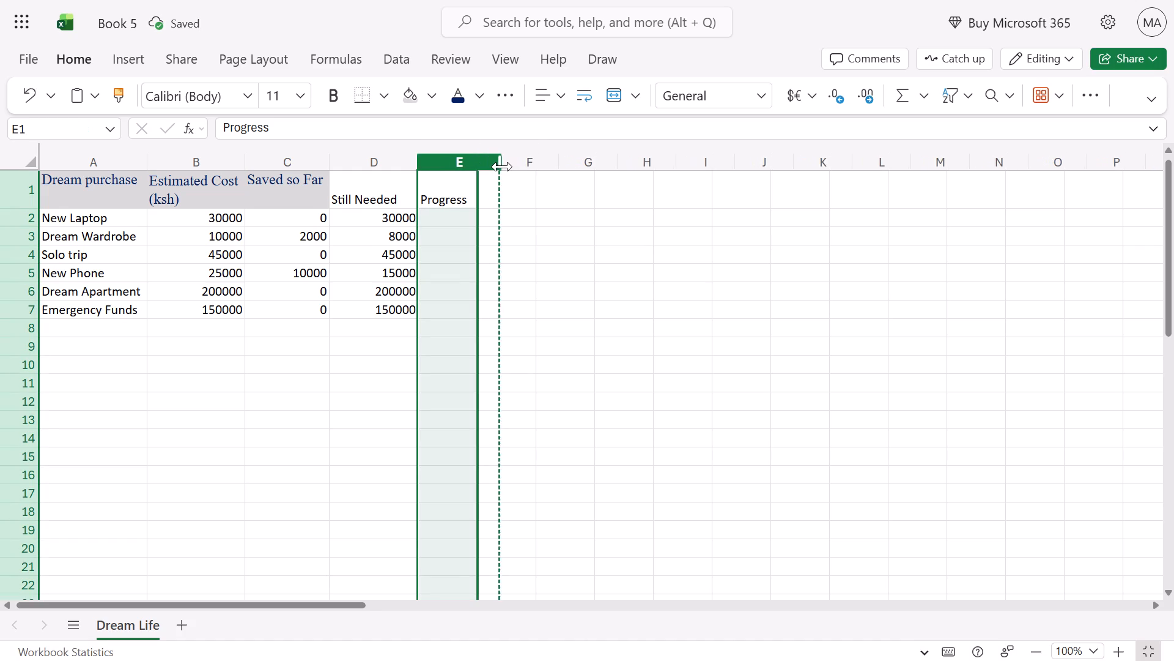
drag(502, 166, 504, 166)
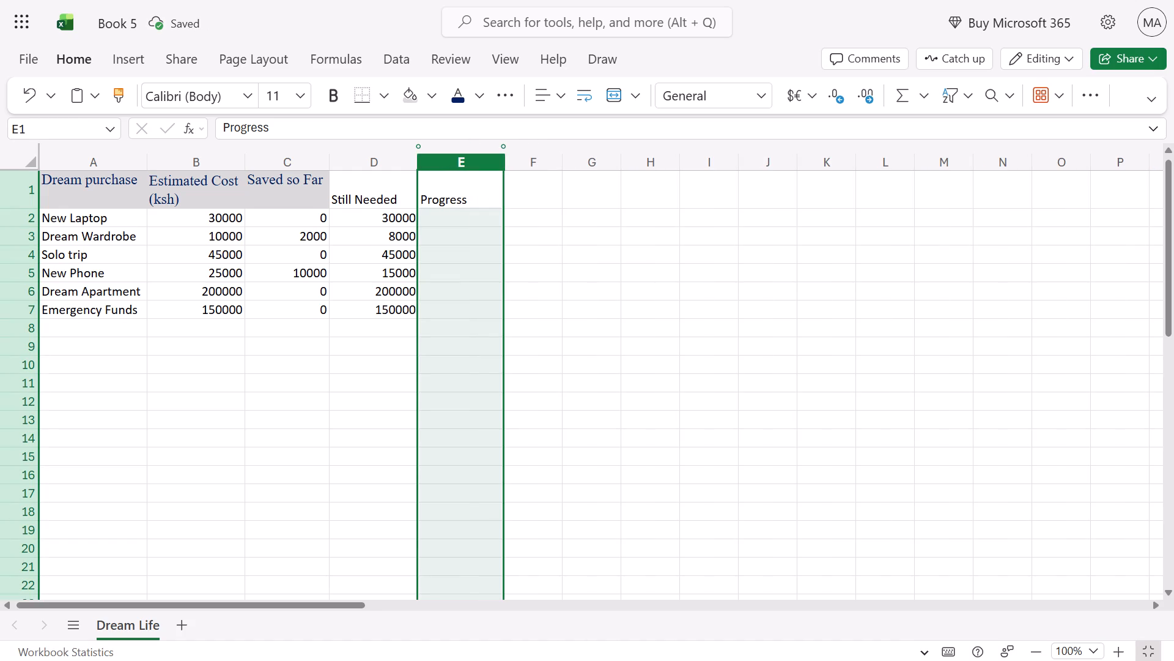
Enter an IF function with empty arguments, =if(), in the Progress cell E2 for New Laptop.
click(450, 221)
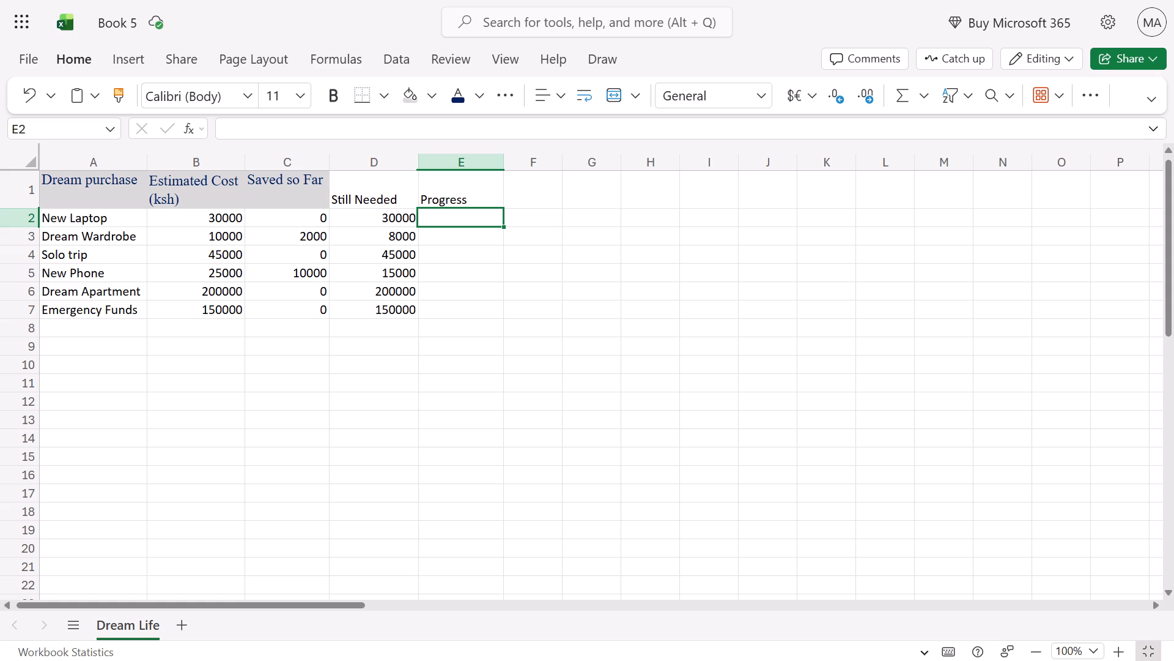
key(equal)
text(if)
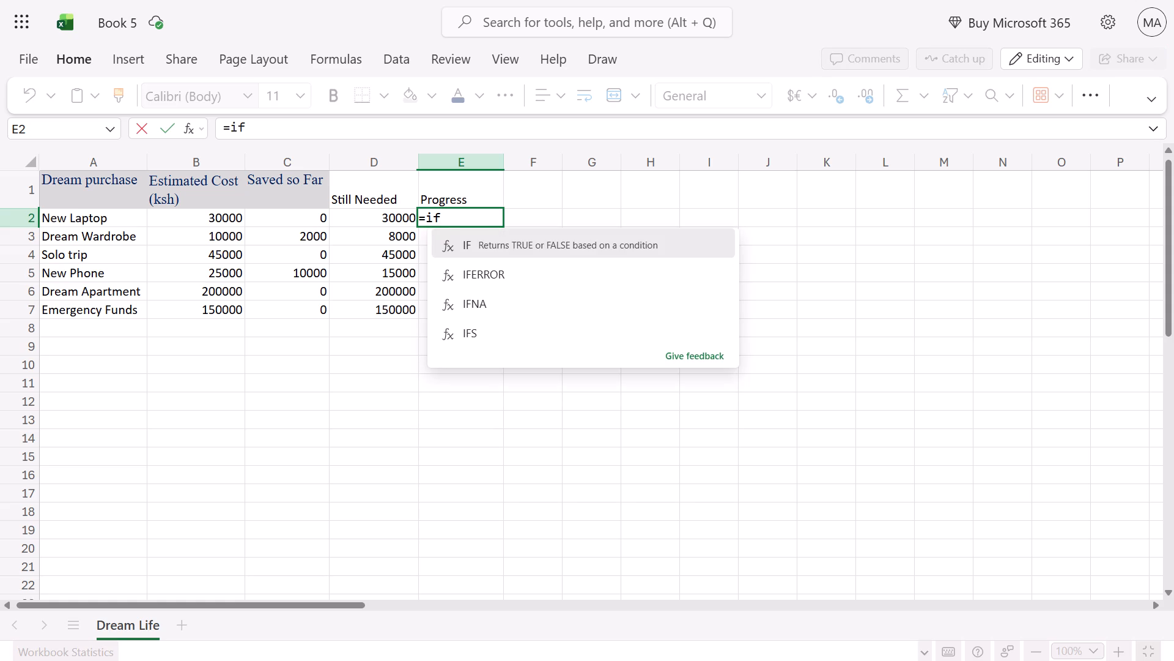
text(())
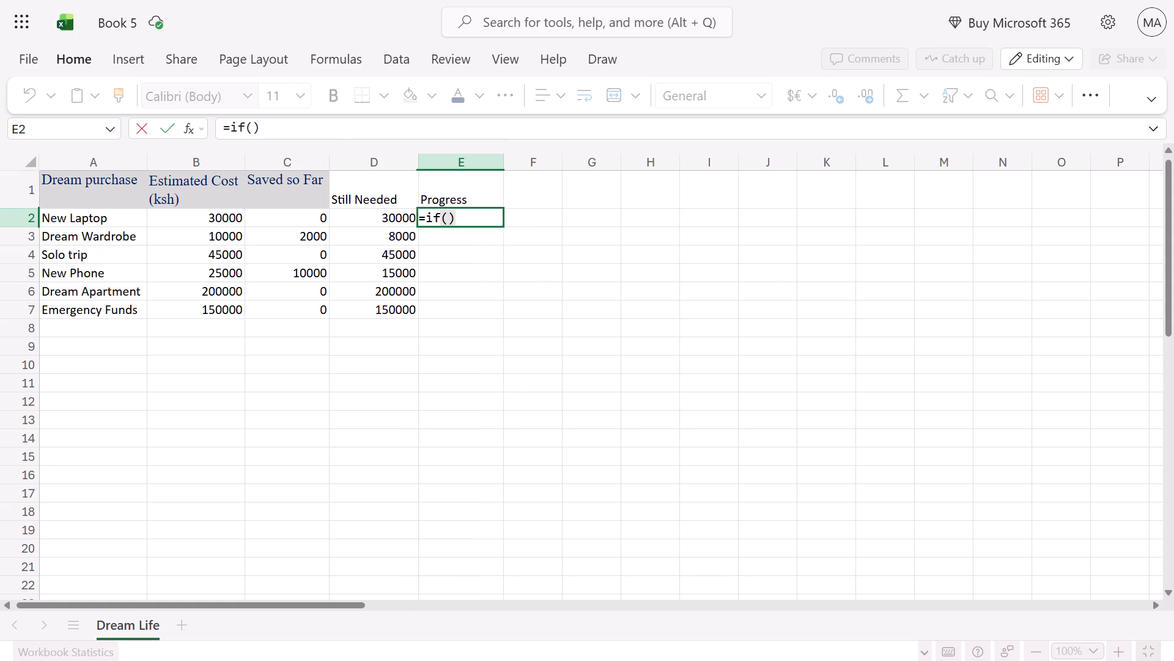
key(Left)
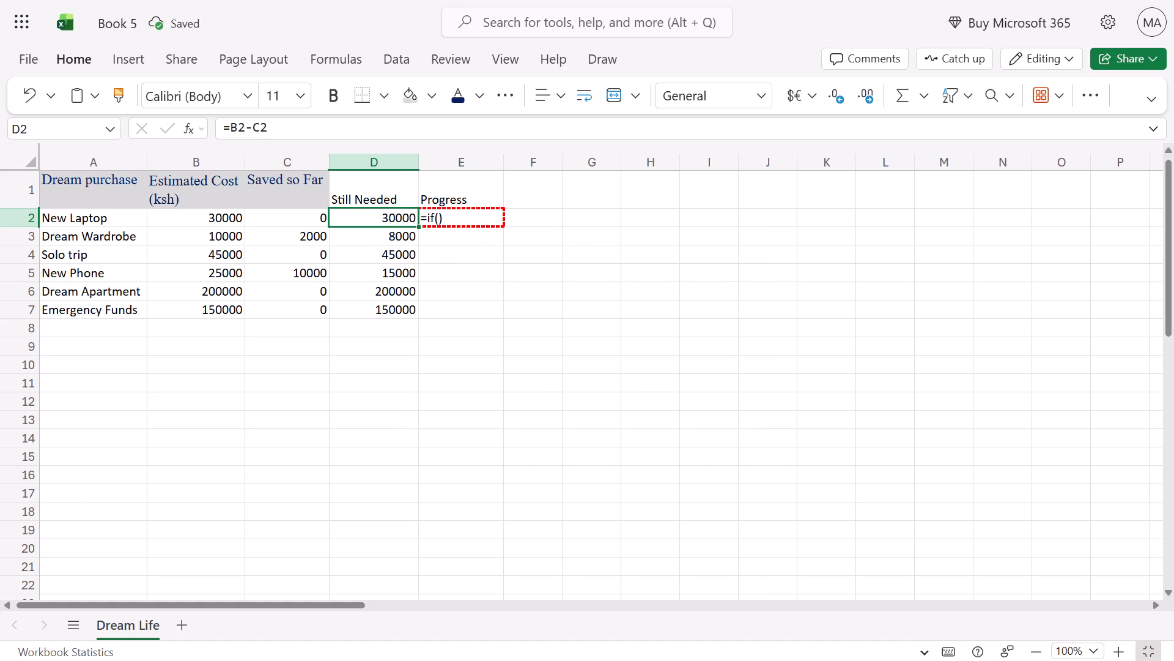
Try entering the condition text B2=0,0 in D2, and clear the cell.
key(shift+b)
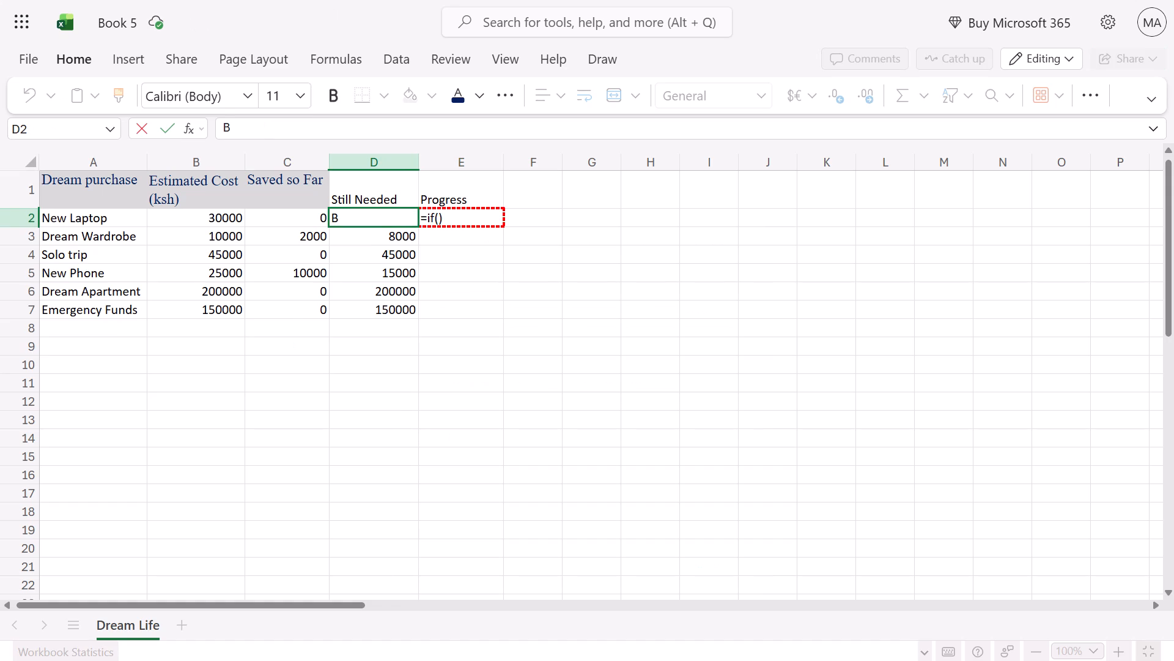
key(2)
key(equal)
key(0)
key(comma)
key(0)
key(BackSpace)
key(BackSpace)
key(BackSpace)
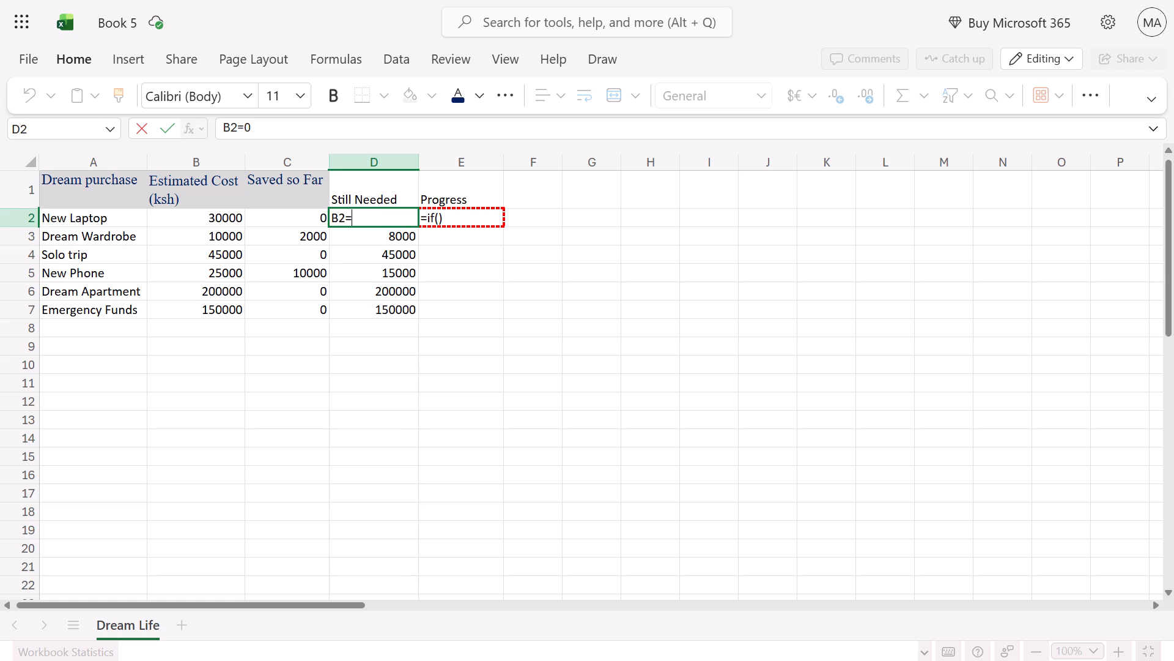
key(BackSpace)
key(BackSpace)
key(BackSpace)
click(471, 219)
Restore the Still Needed formula in D2 by filling it upward from D3.
click(386, 233)
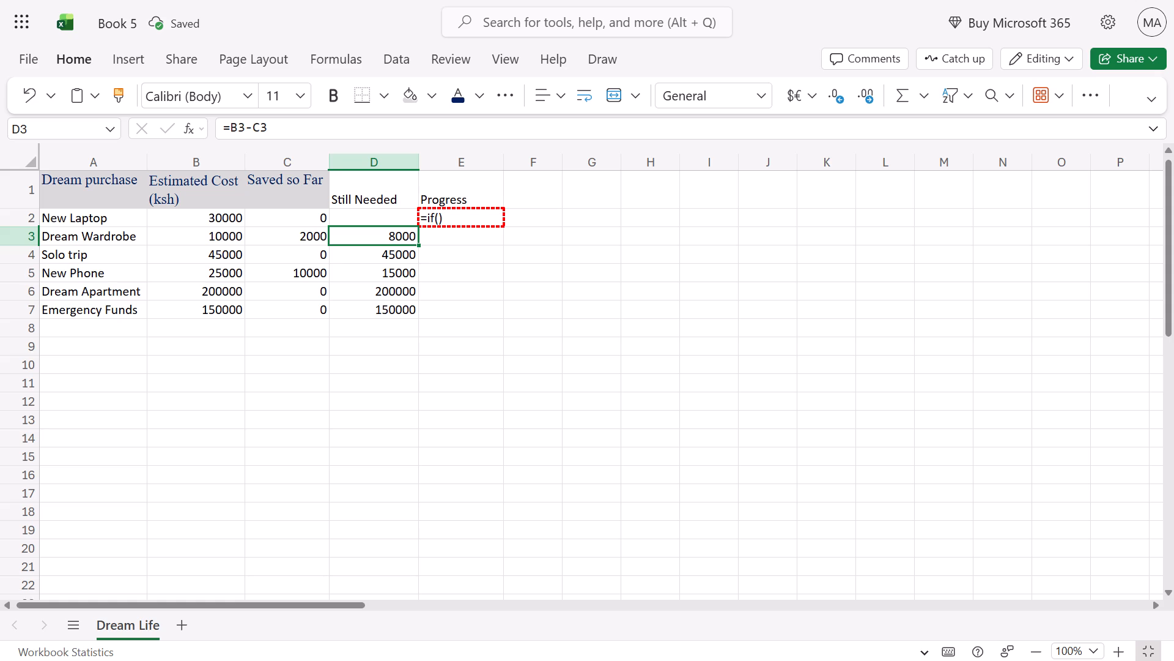
drag(416, 244, 416, 240)
drag(416, 240, 414, 222)
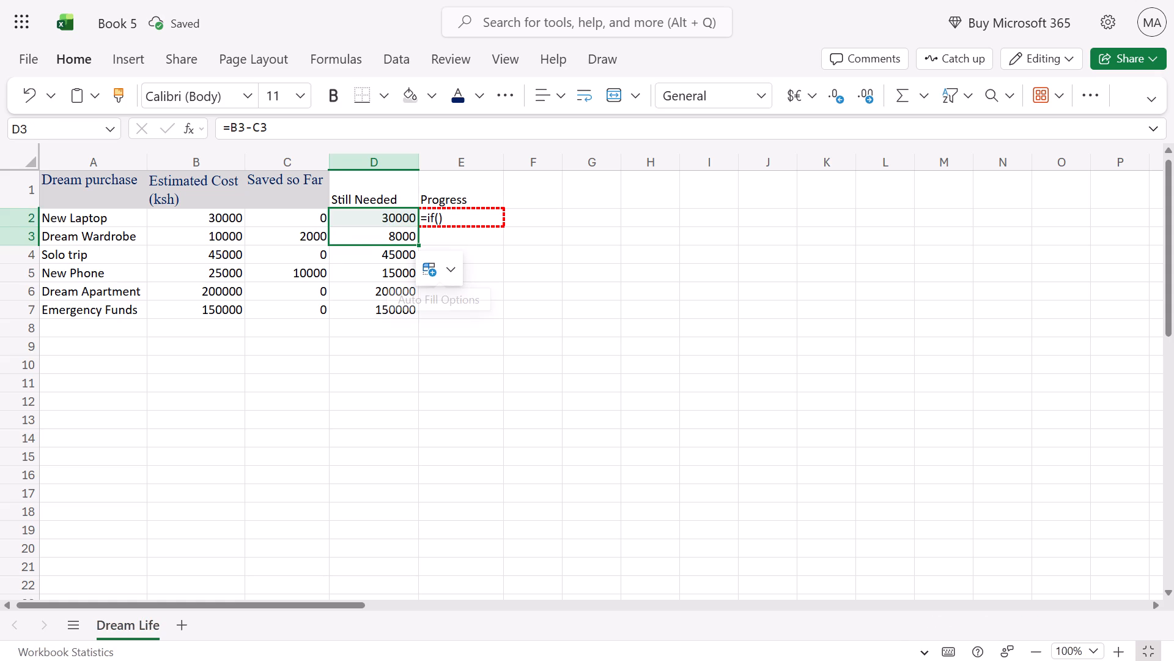
Complete the New Laptop Progress formula in E2 as =IF(B2=0,0,C2/B2).
click(461, 218)
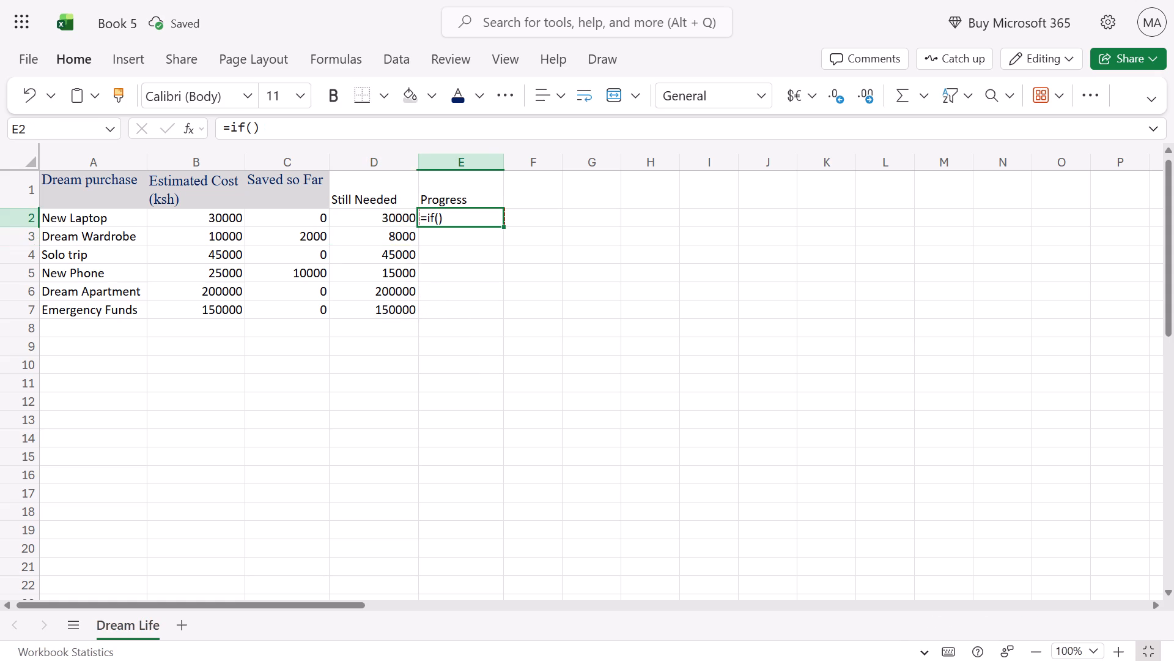
click(257, 129)
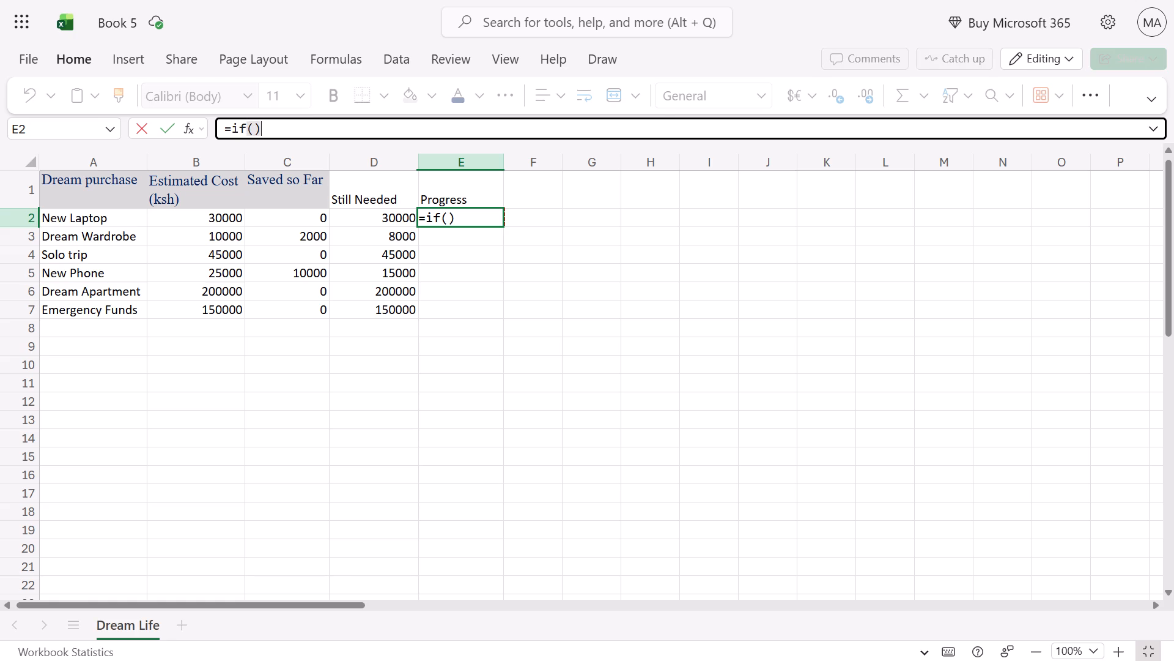
click(253, 129)
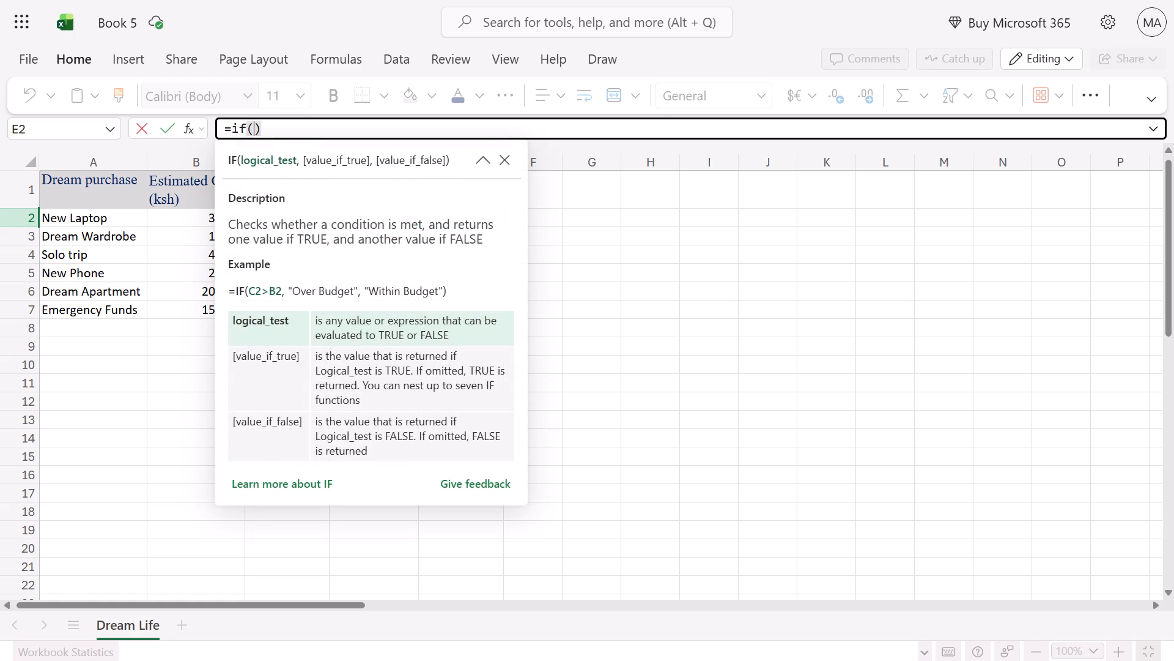
key(shift+b)
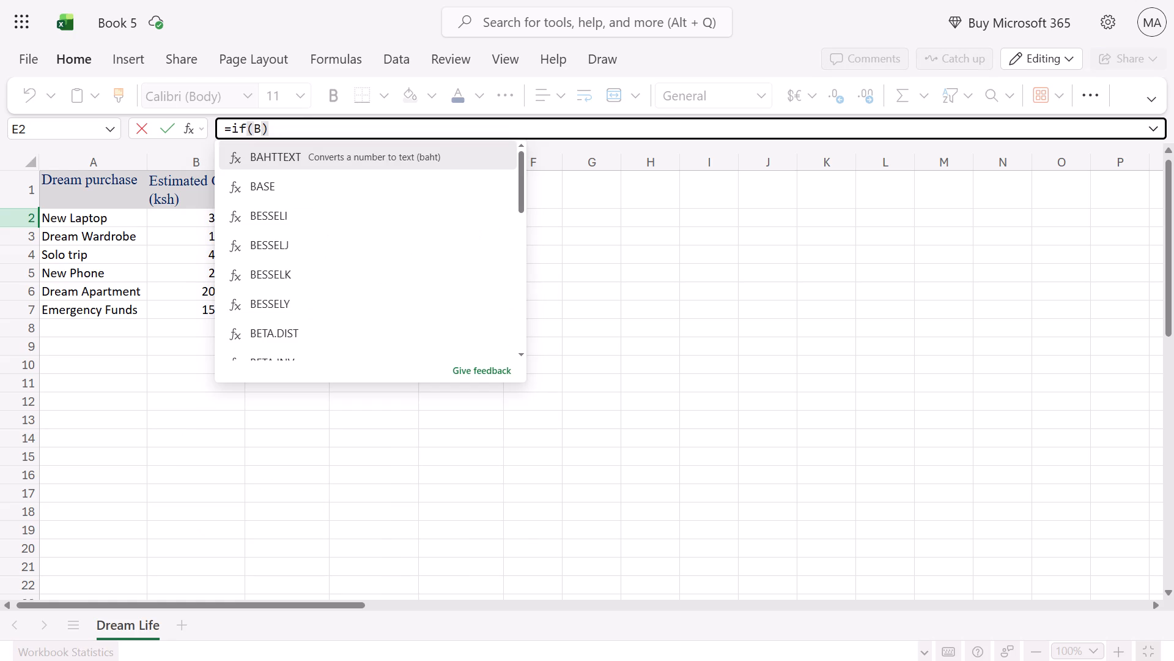
key(2)
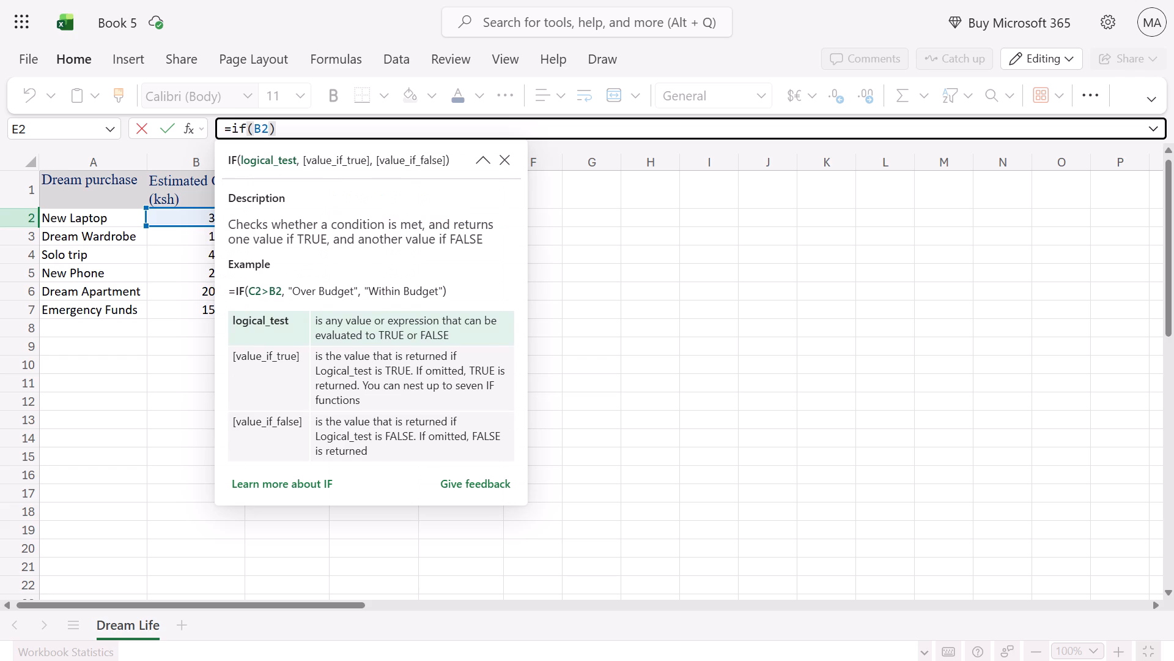
key(equal)
key(0)
text(,0)
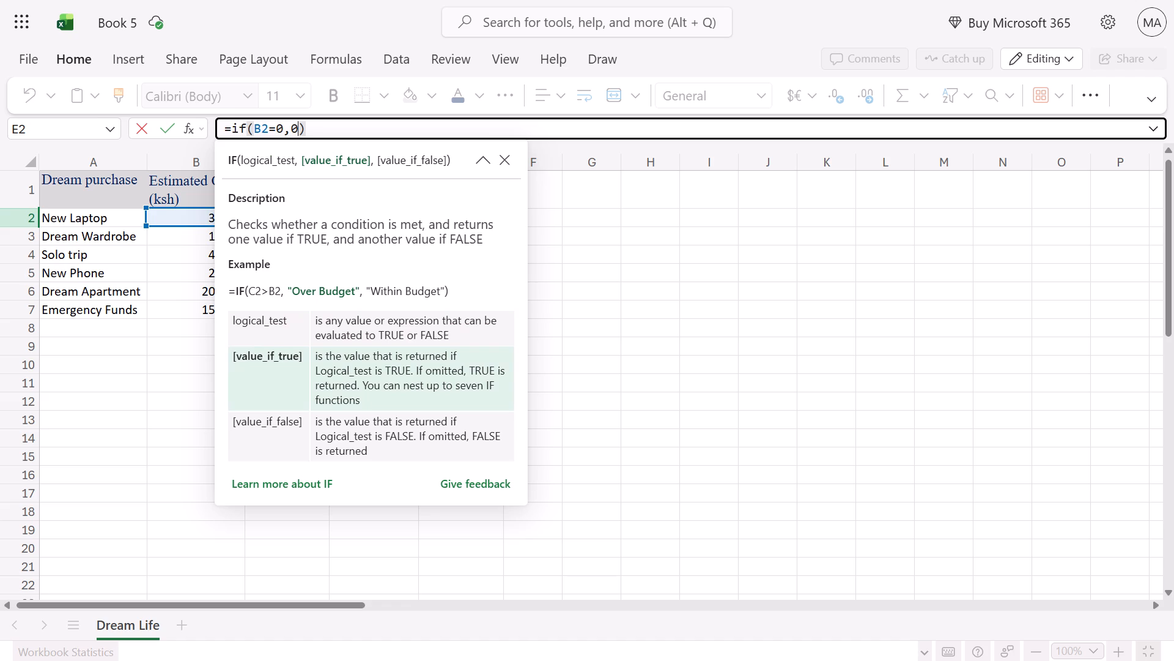
key(shift+c)
key(2)
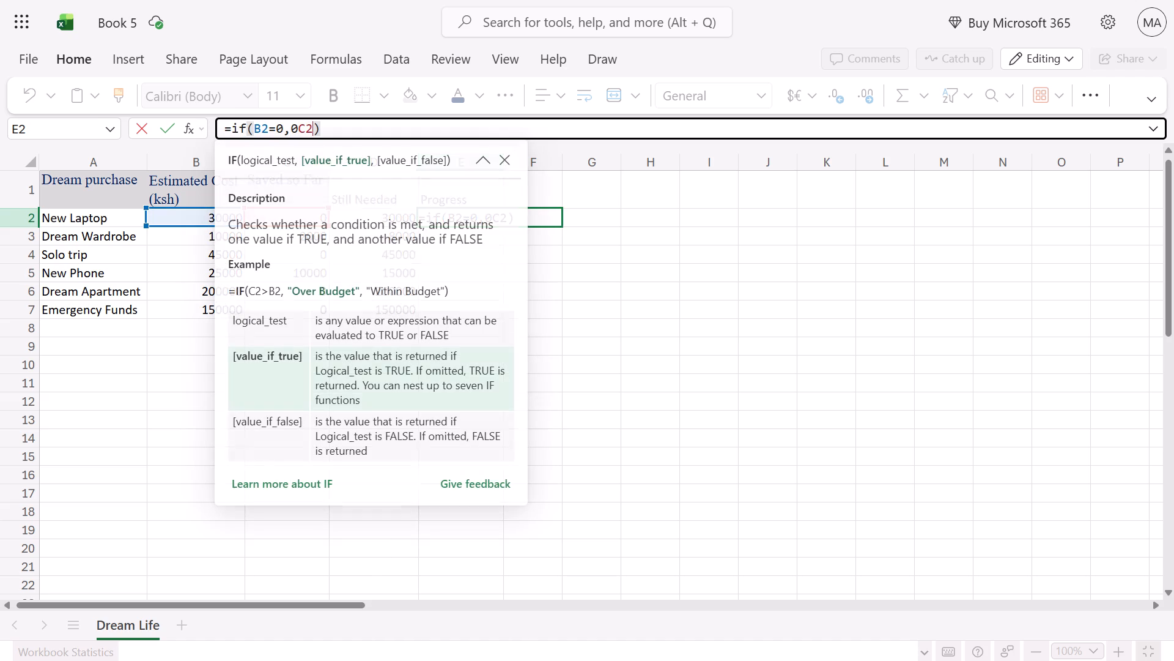
key(Left)
key(Left)
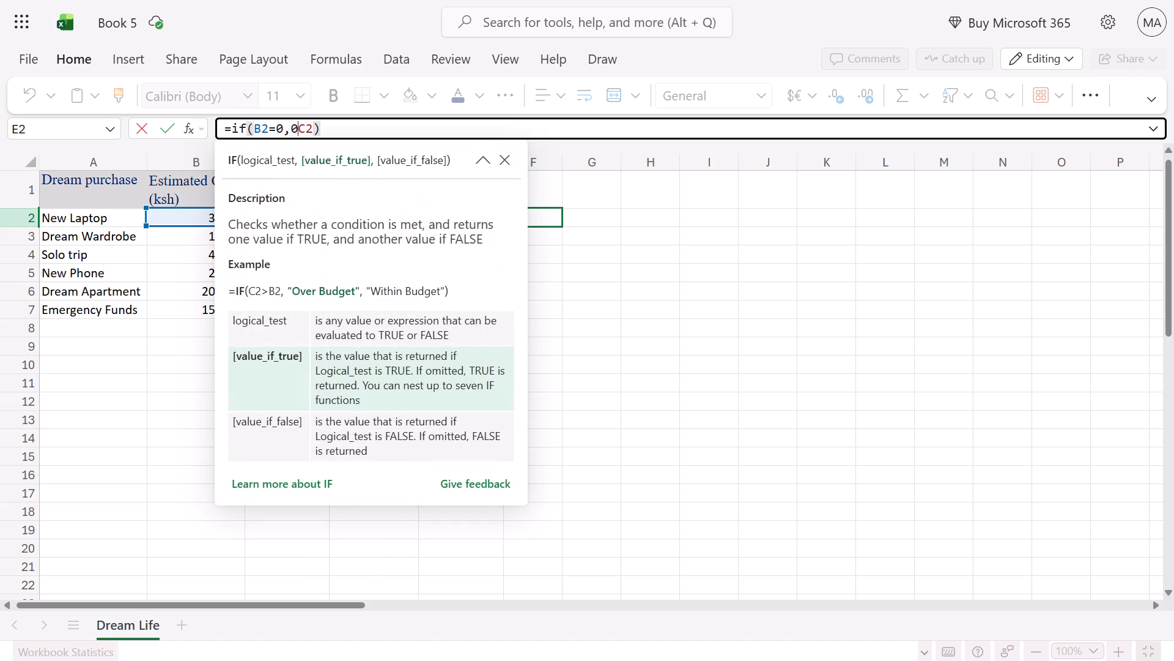
key(comma)
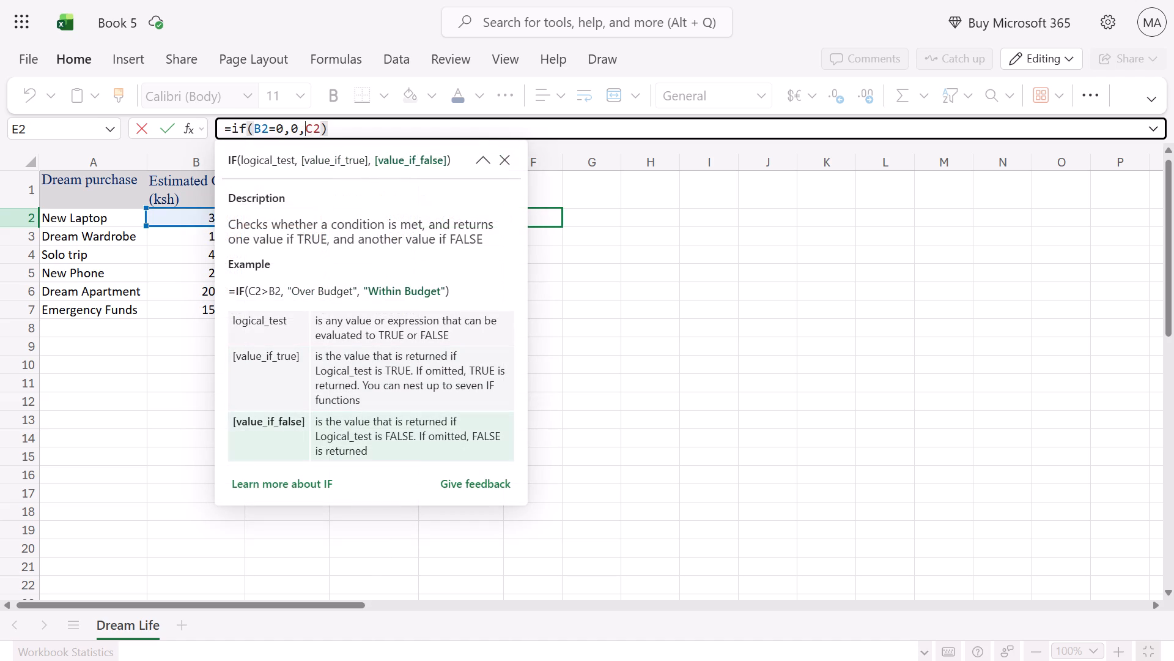
key(Right)
key(Right)
key(slash)
text(B2)
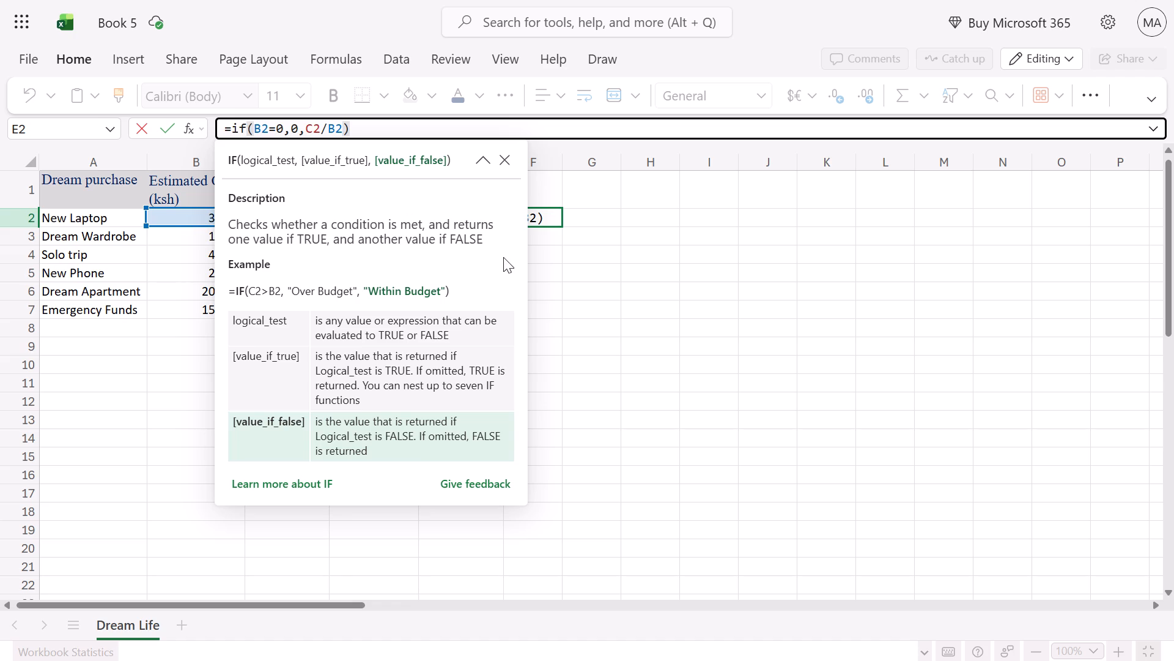
click(550, 219)
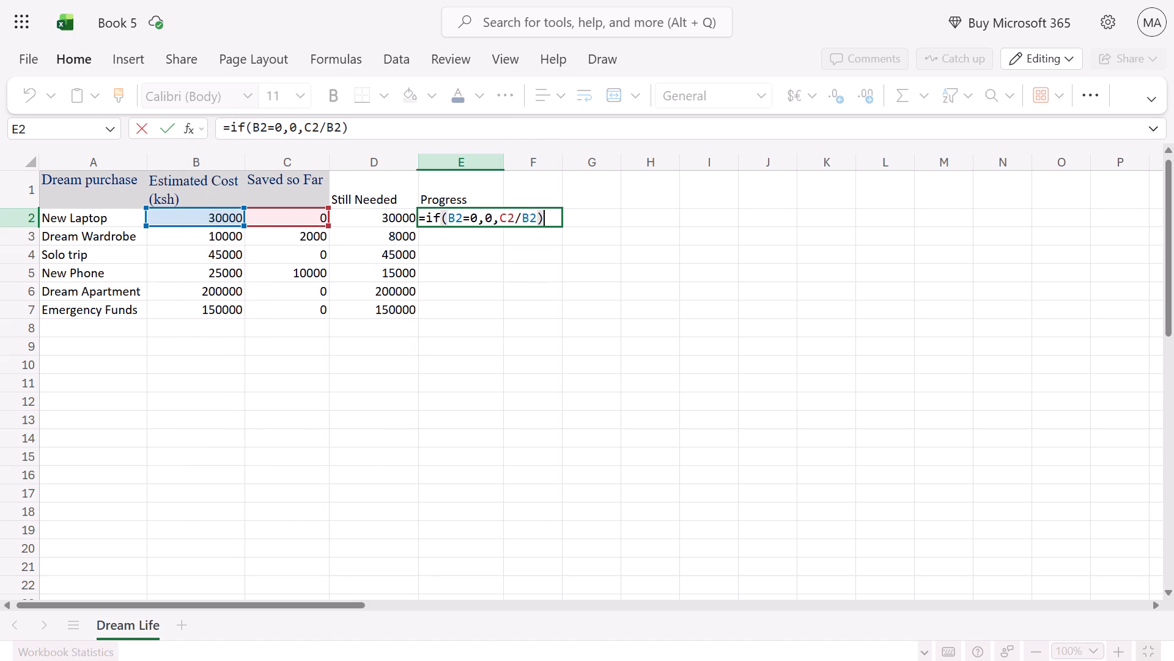
key(Return)
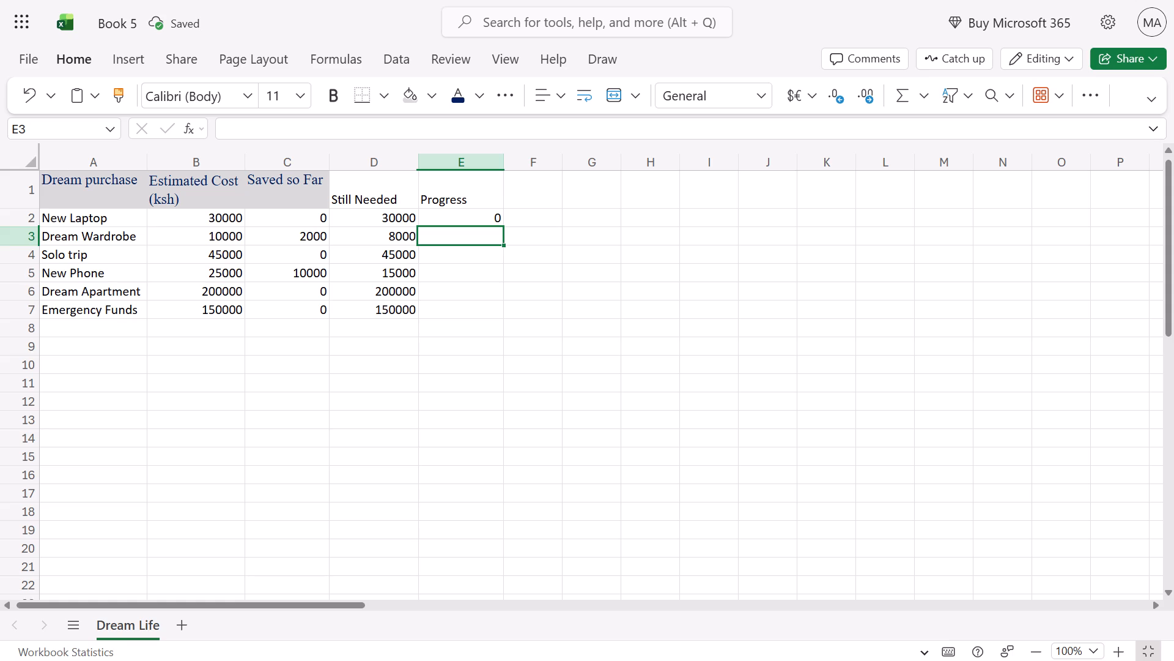
Fill the Progress formula from E2 down to the Emergency Funds row, E7.
click(476, 216)
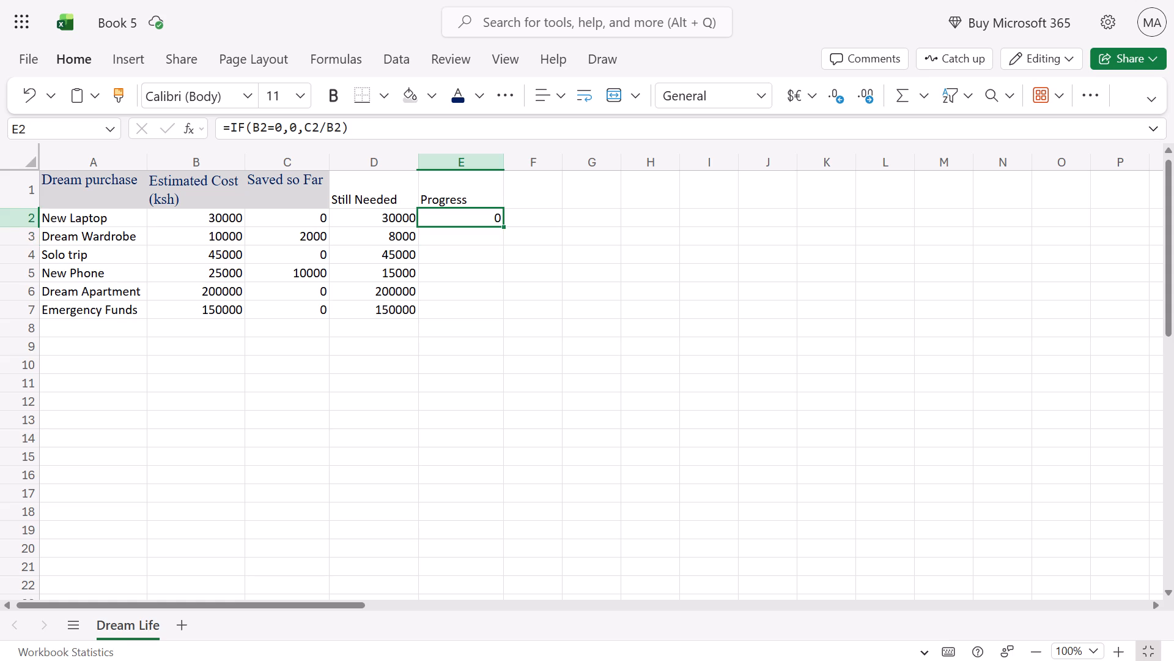
drag(506, 227, 492, 295)
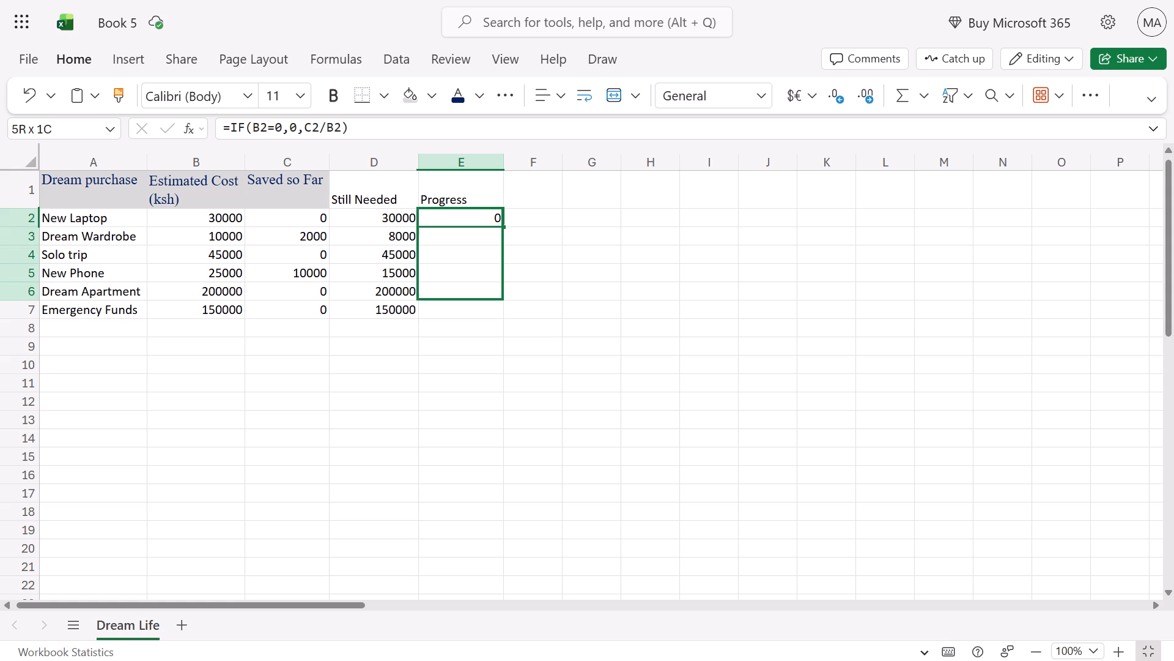
drag(492, 295, 492, 306)
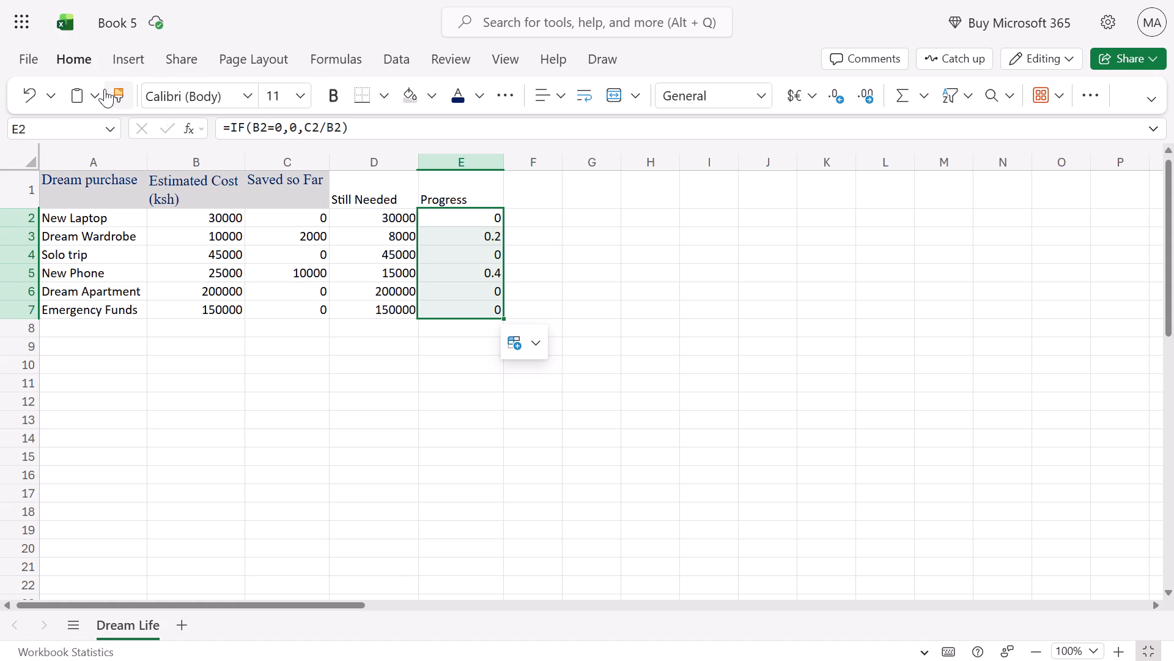
Switch the ribbon layout to Classic Ribbon.
click(69, 49)
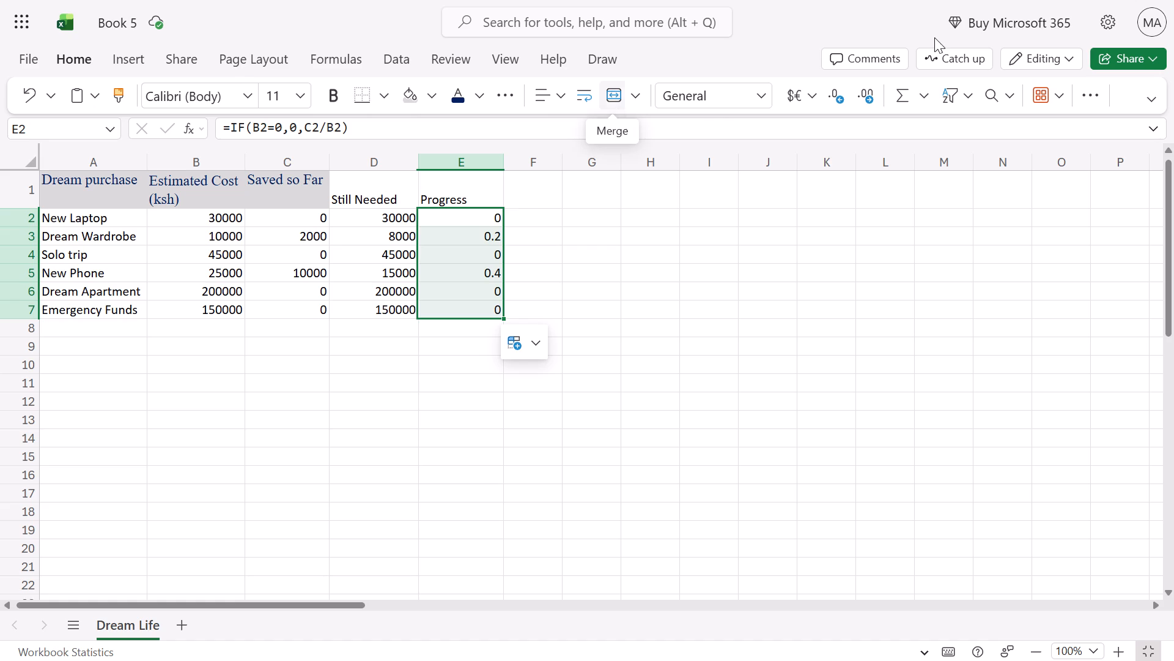
click(1154, 97)
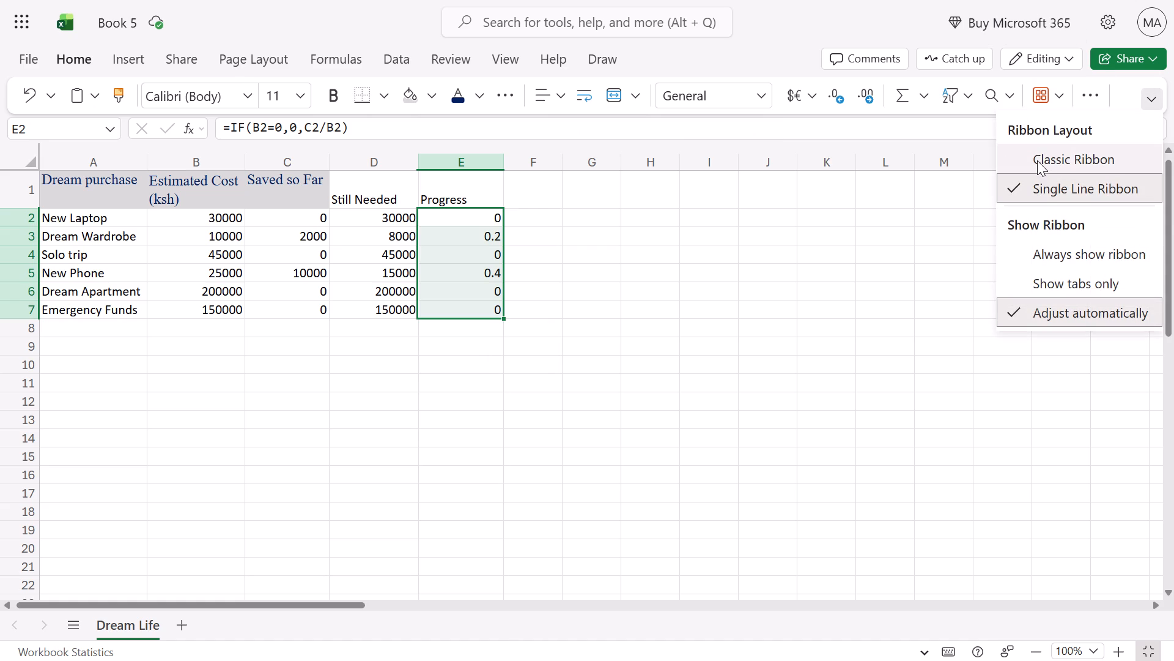
click(1037, 160)
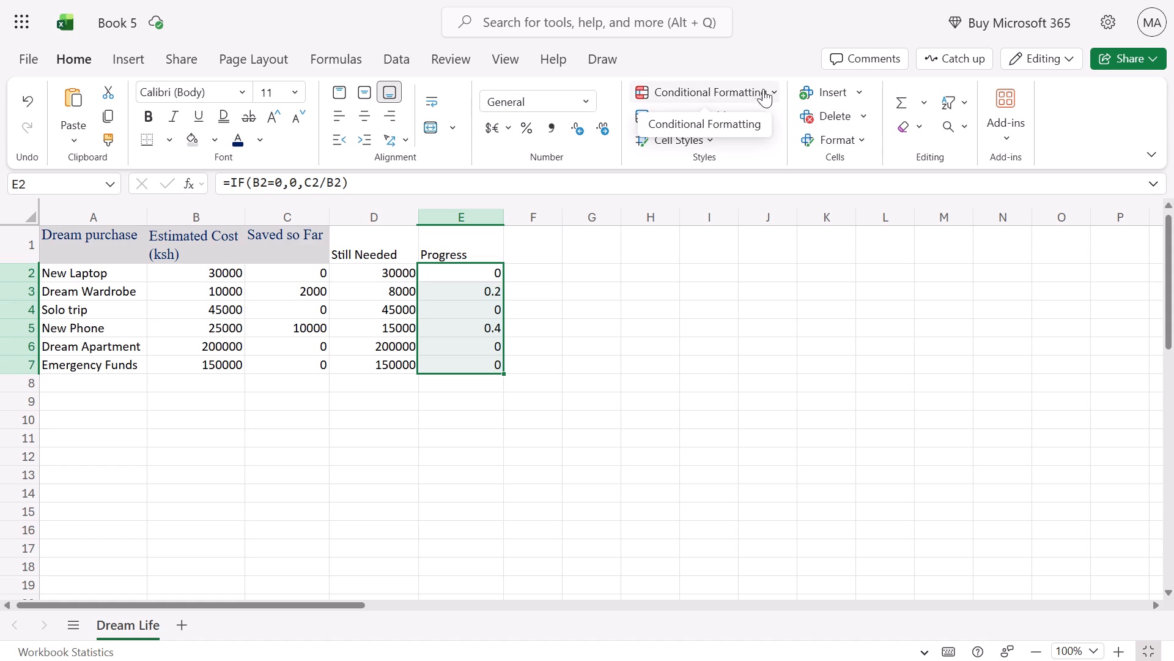
Apply blue gradient-fill data bars to the Progress values in E2:E7 with conditional formatting.
click(777, 96)
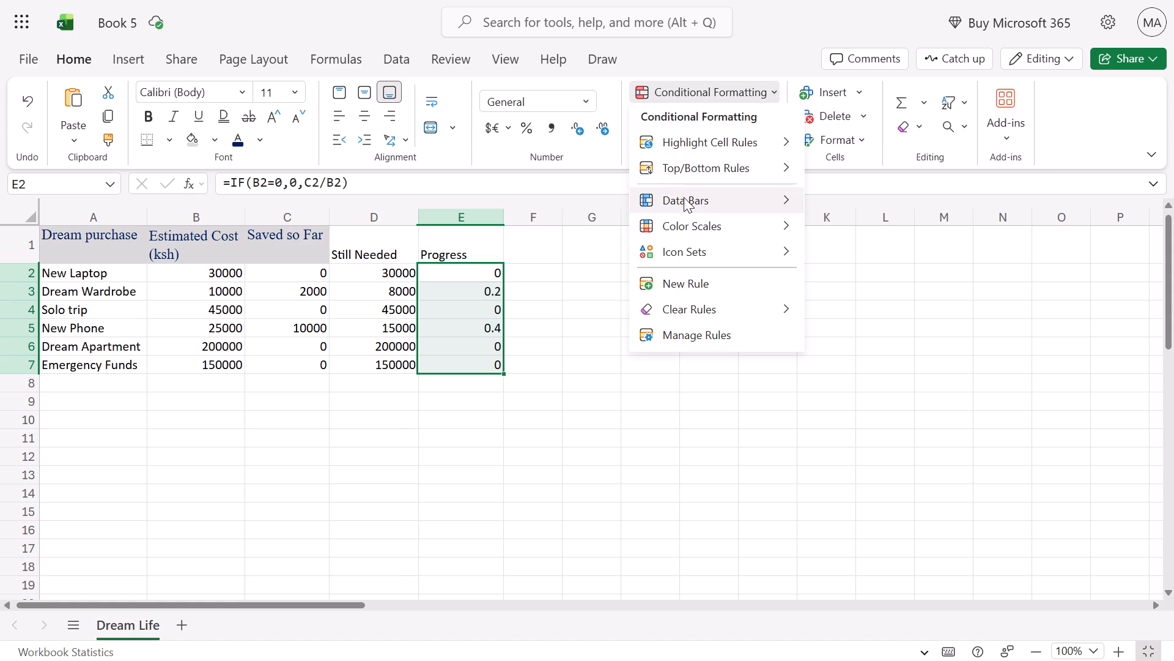
click(684, 198)
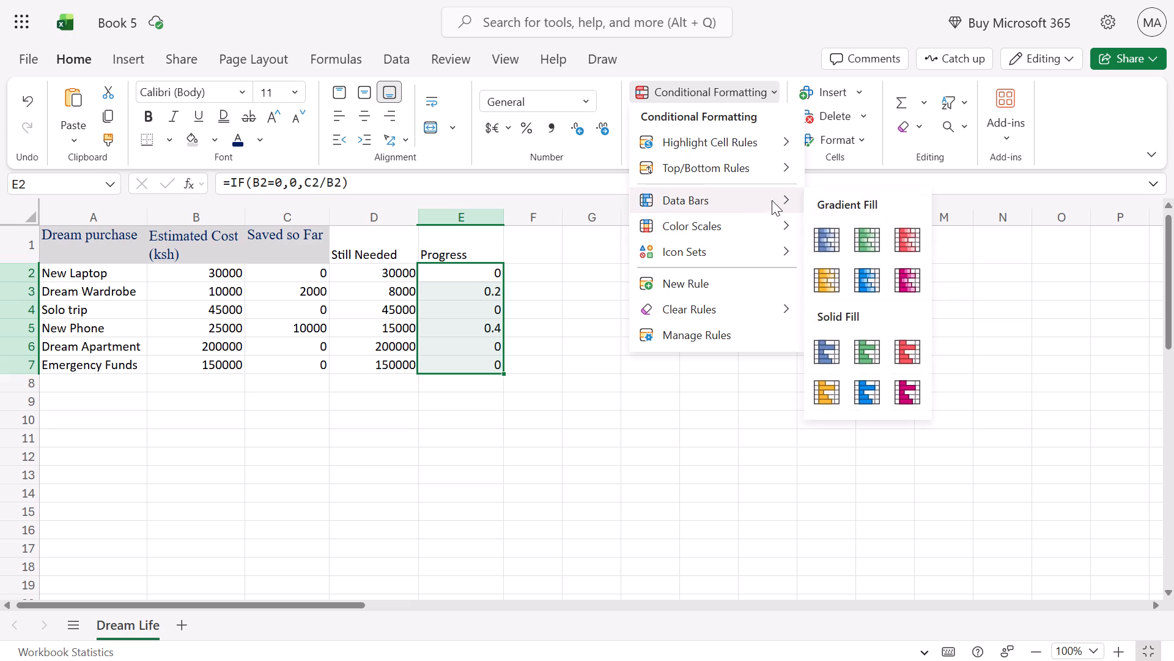
click(841, 226)
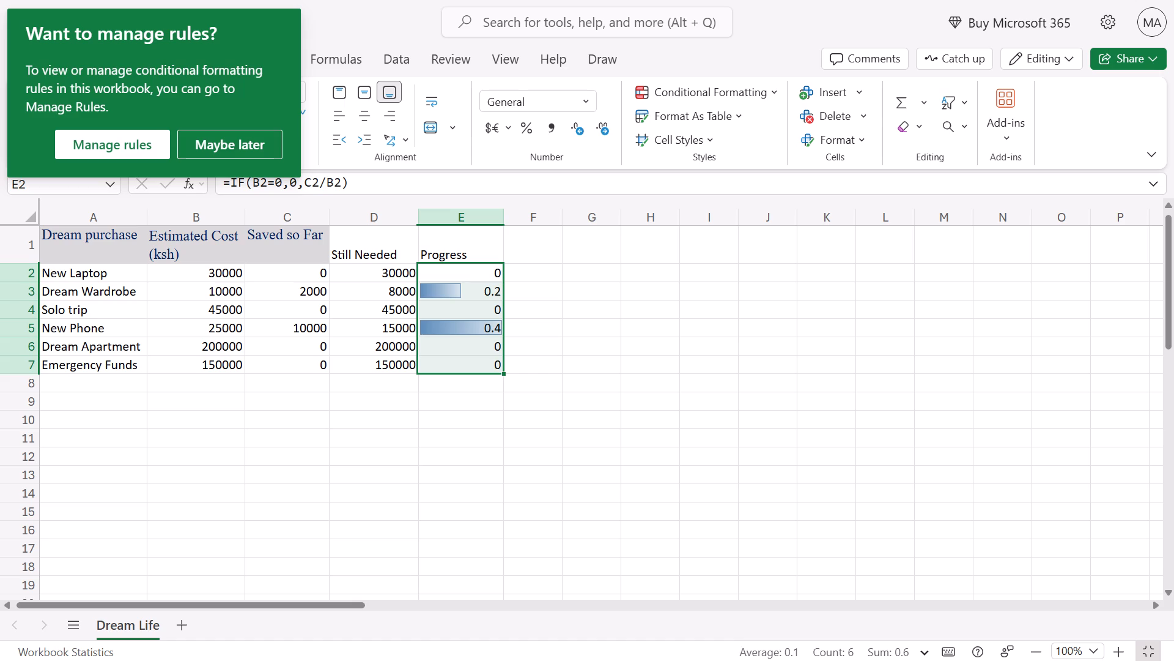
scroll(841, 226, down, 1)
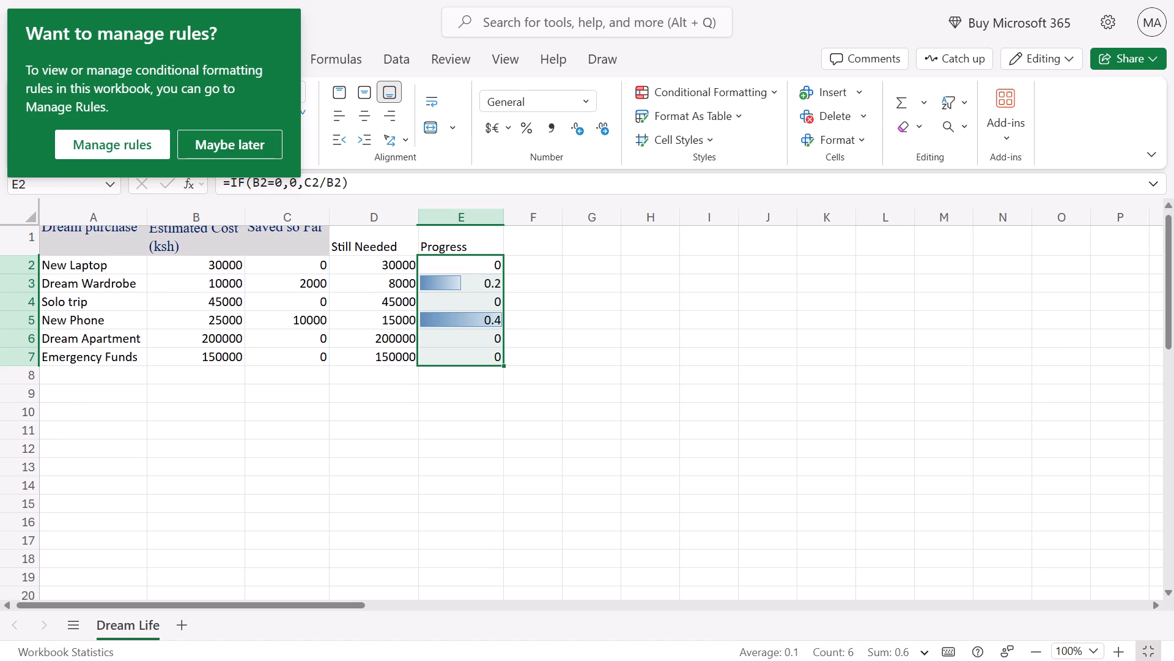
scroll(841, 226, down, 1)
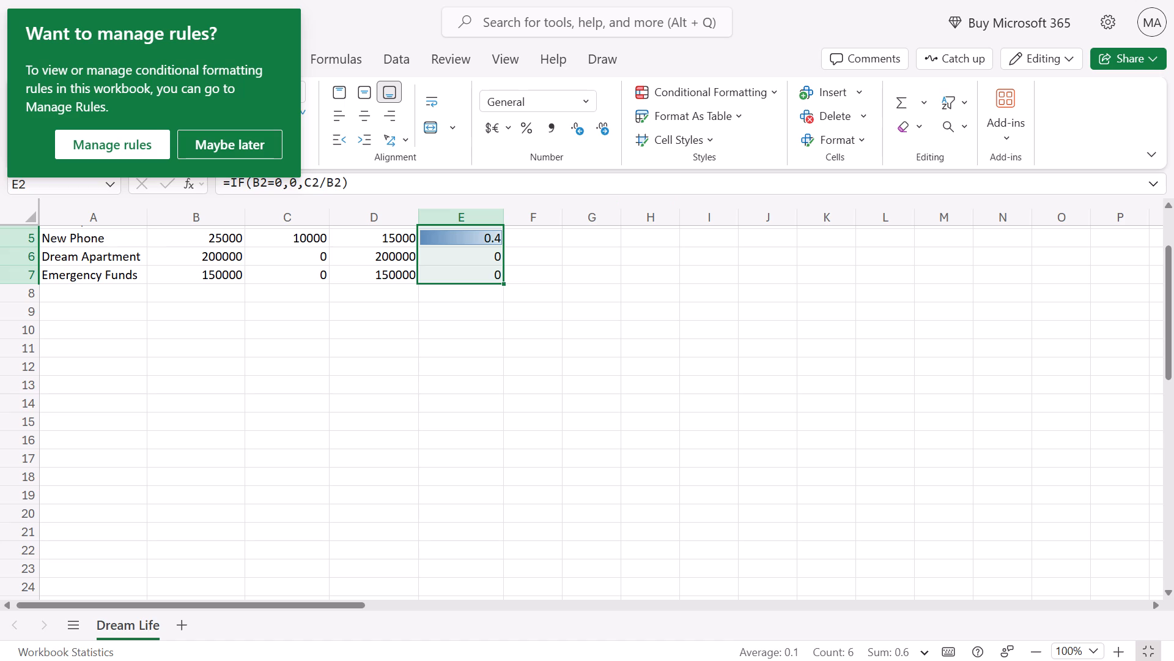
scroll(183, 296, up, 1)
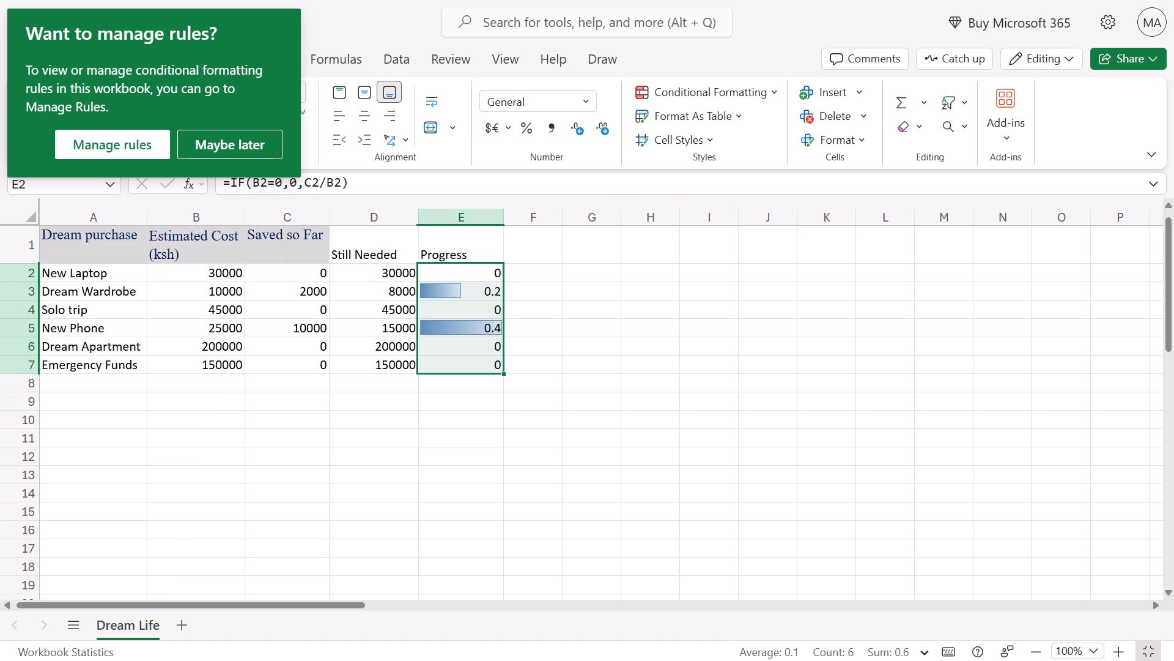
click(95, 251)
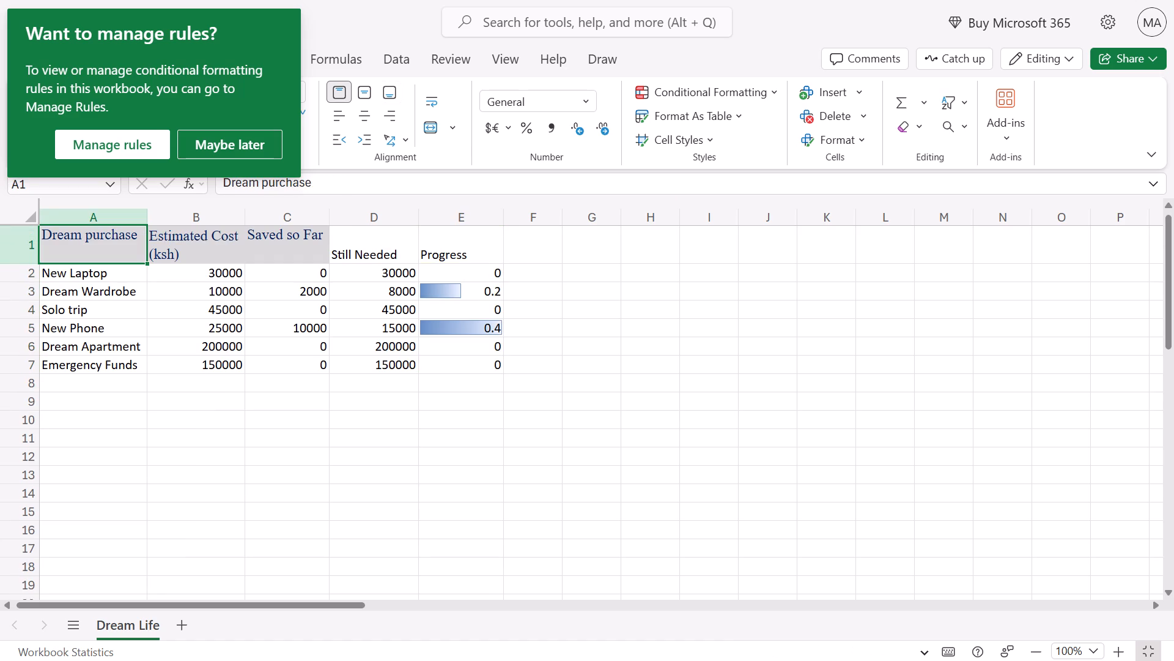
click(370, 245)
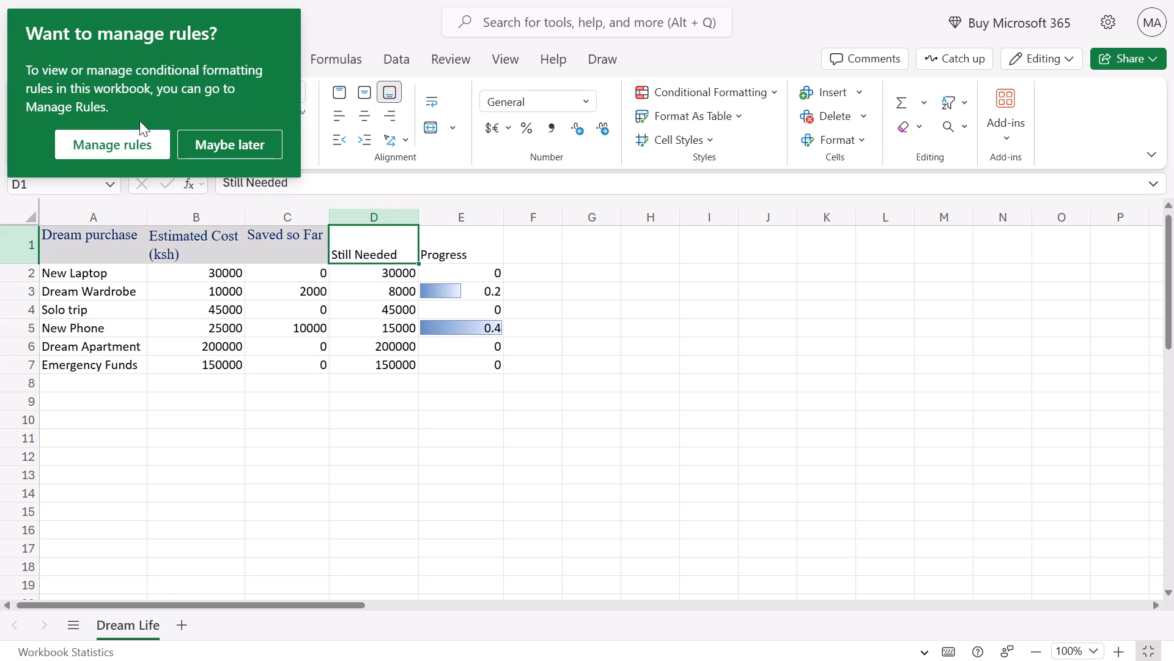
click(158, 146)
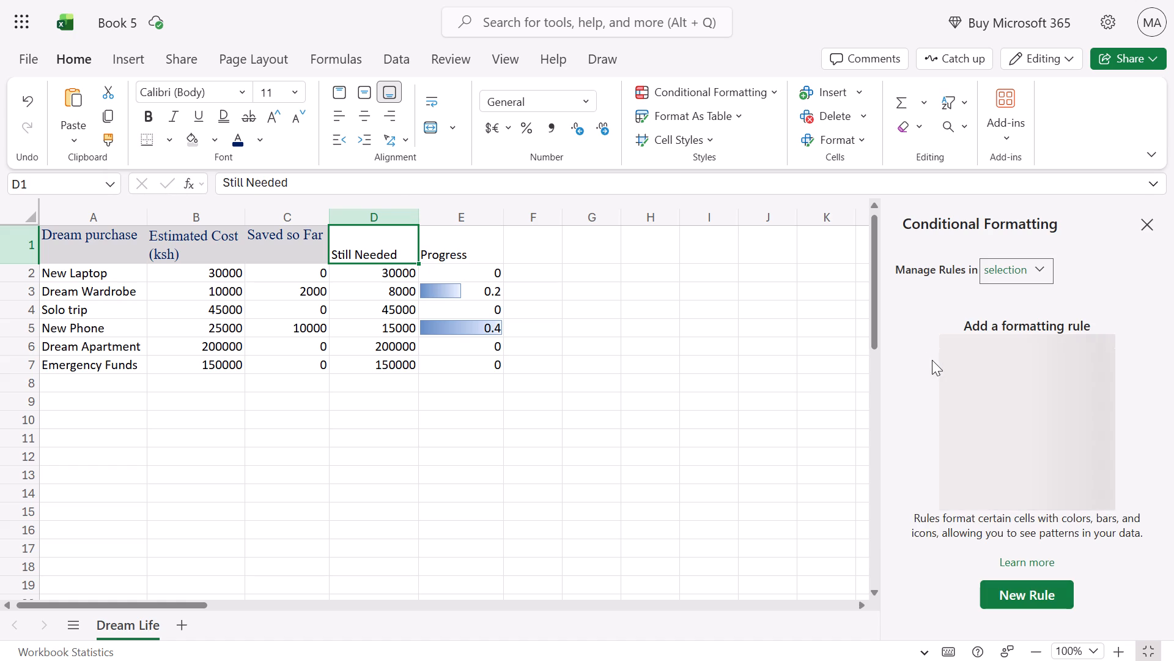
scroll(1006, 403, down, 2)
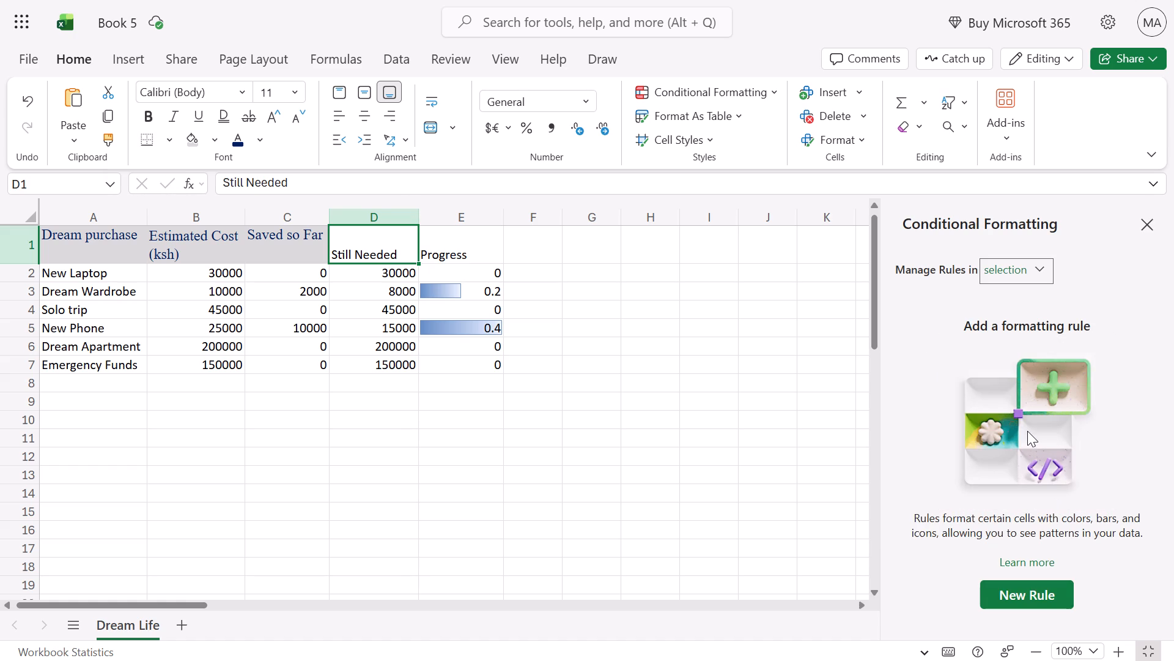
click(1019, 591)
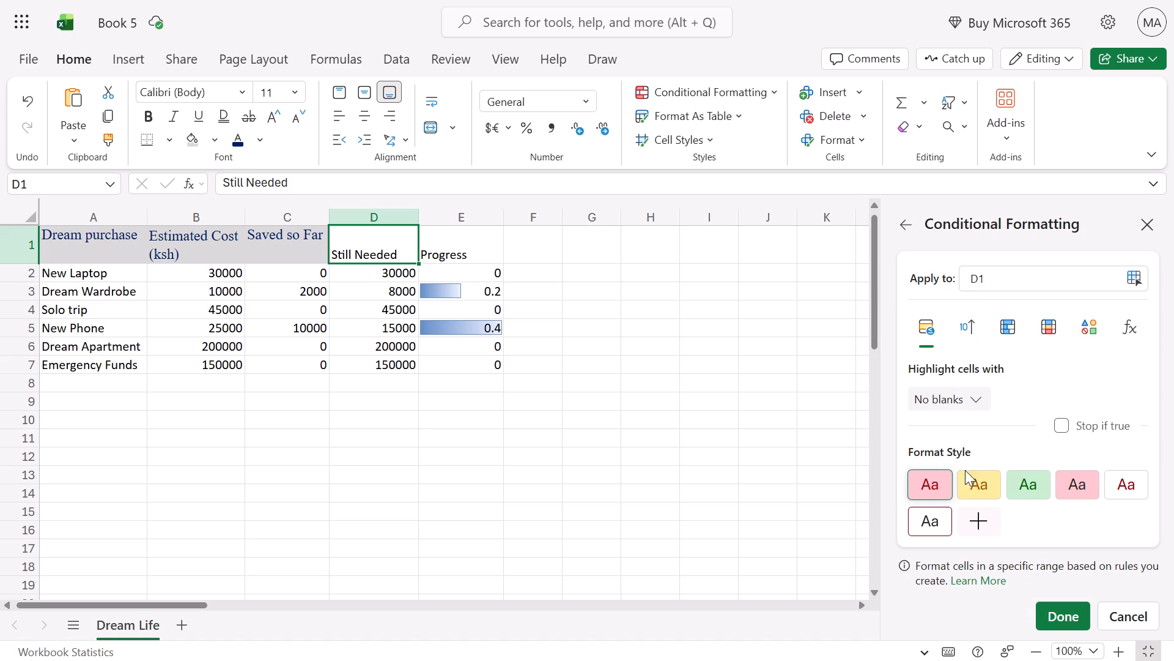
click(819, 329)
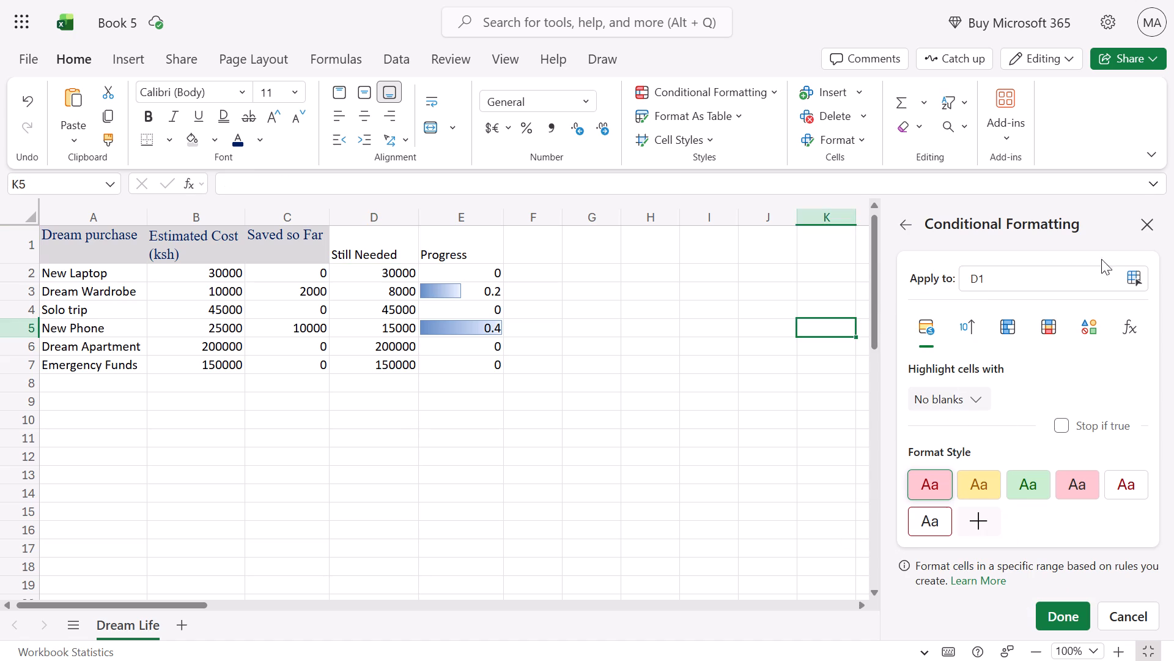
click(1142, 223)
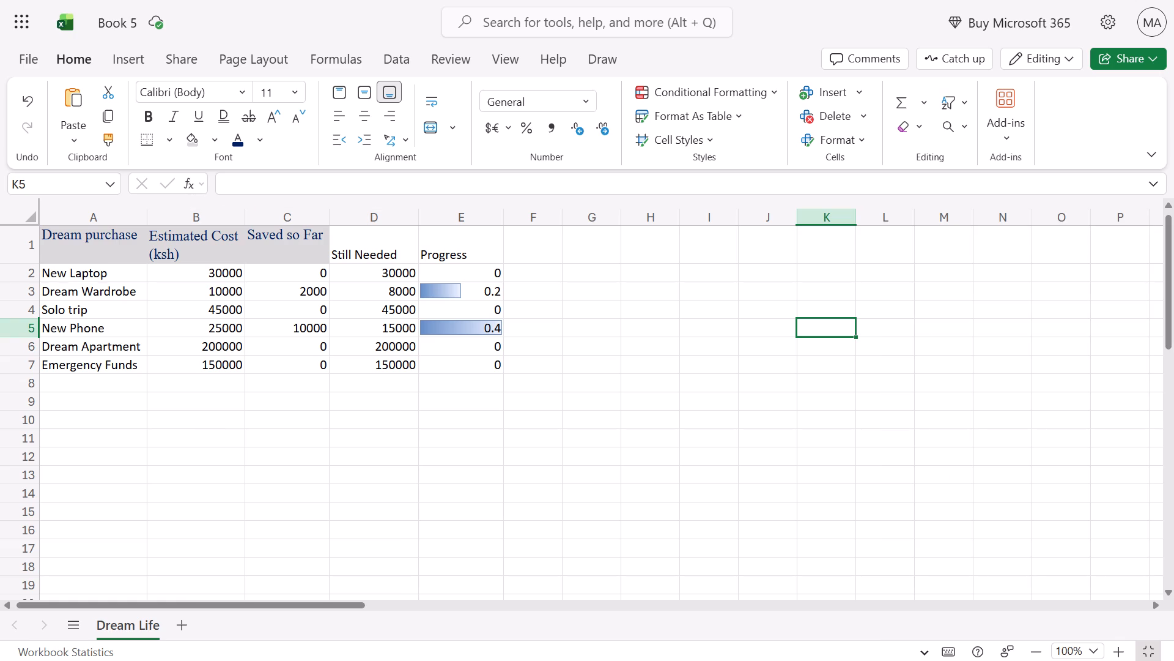
Bold the header row from Dream purchase to Progress, A1:E1.
drag(78, 250, 453, 359)
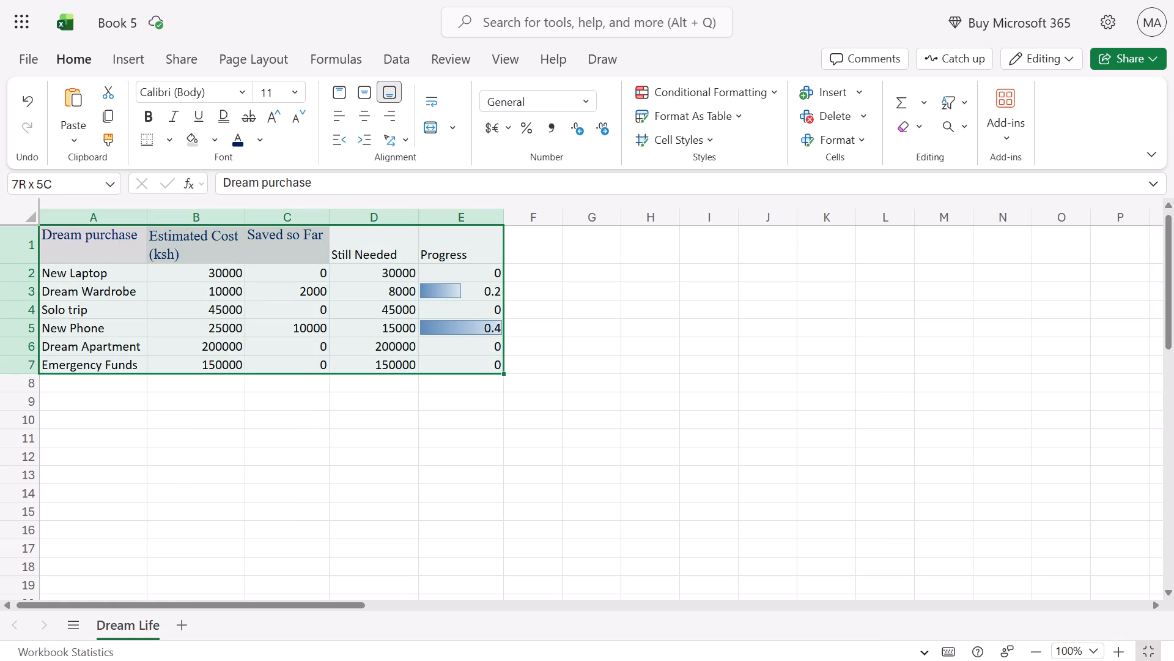
drag(453, 359, 454, 359)
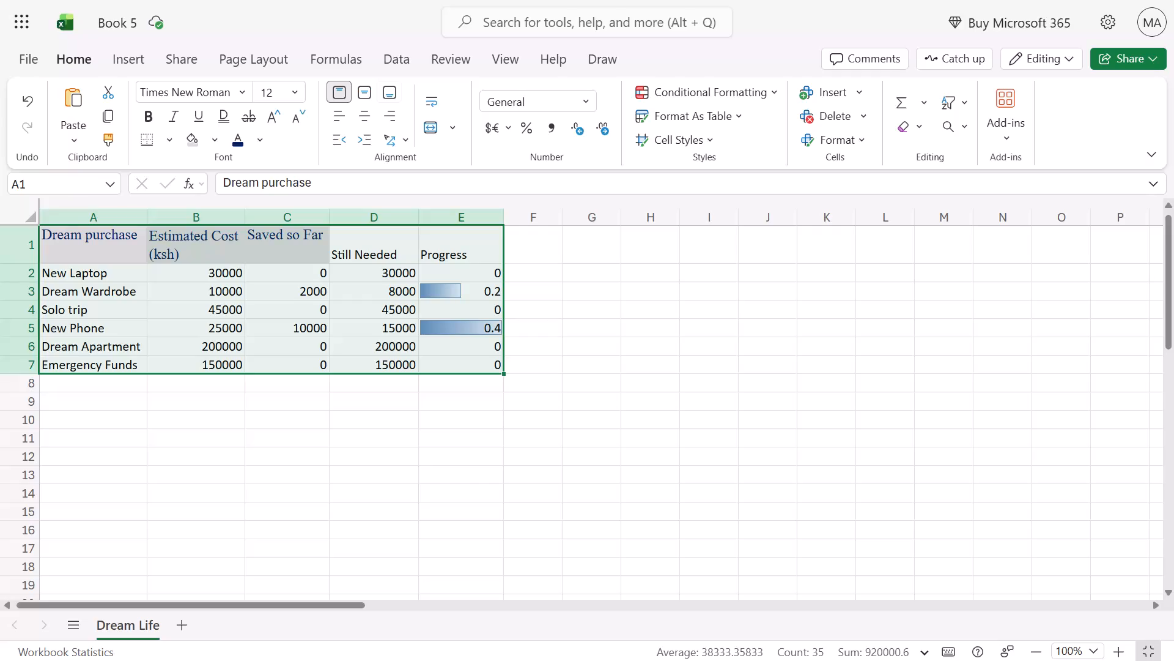
click(389, 248)
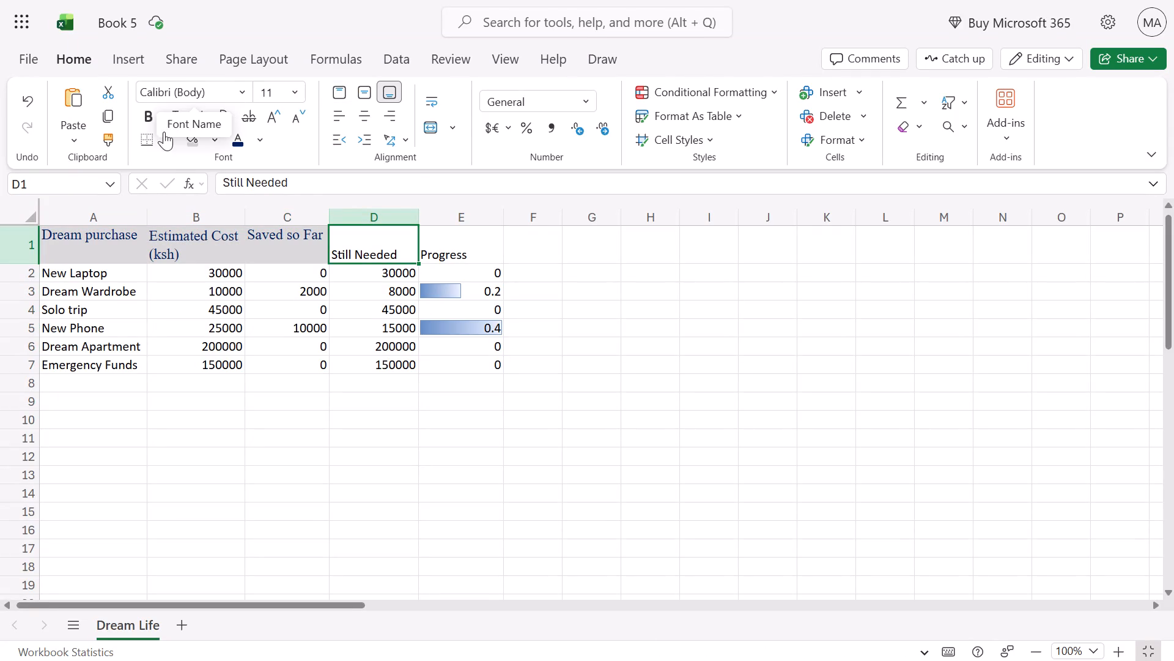
click(106, 261)
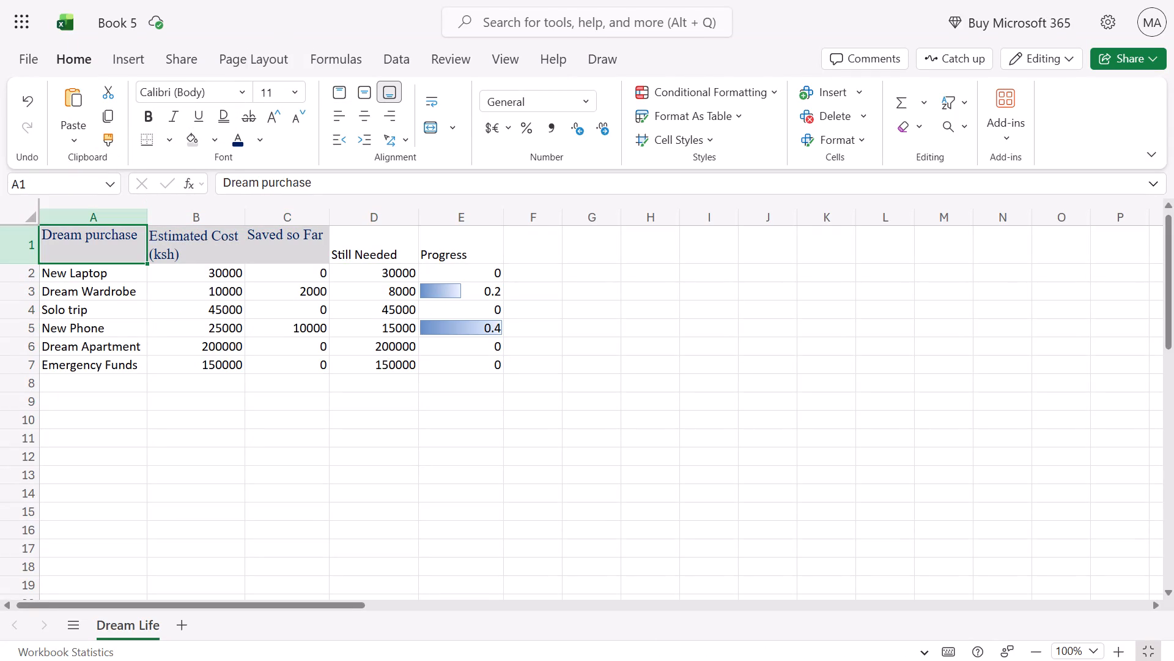
drag(106, 261, 330, 259)
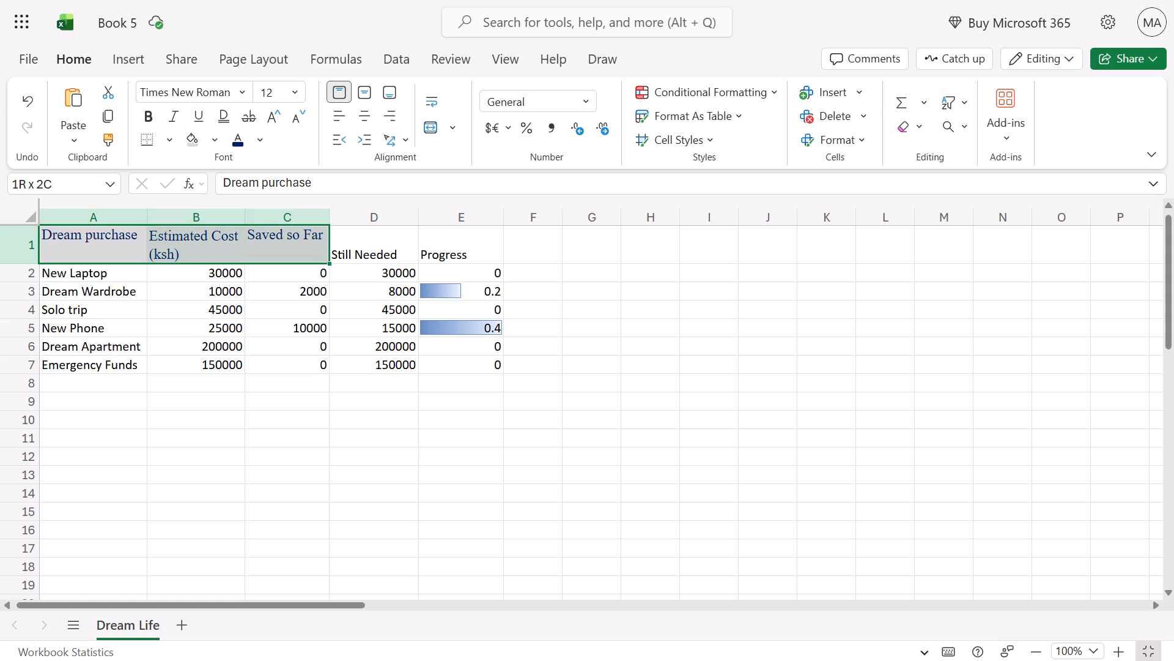
drag(330, 259, 454, 263)
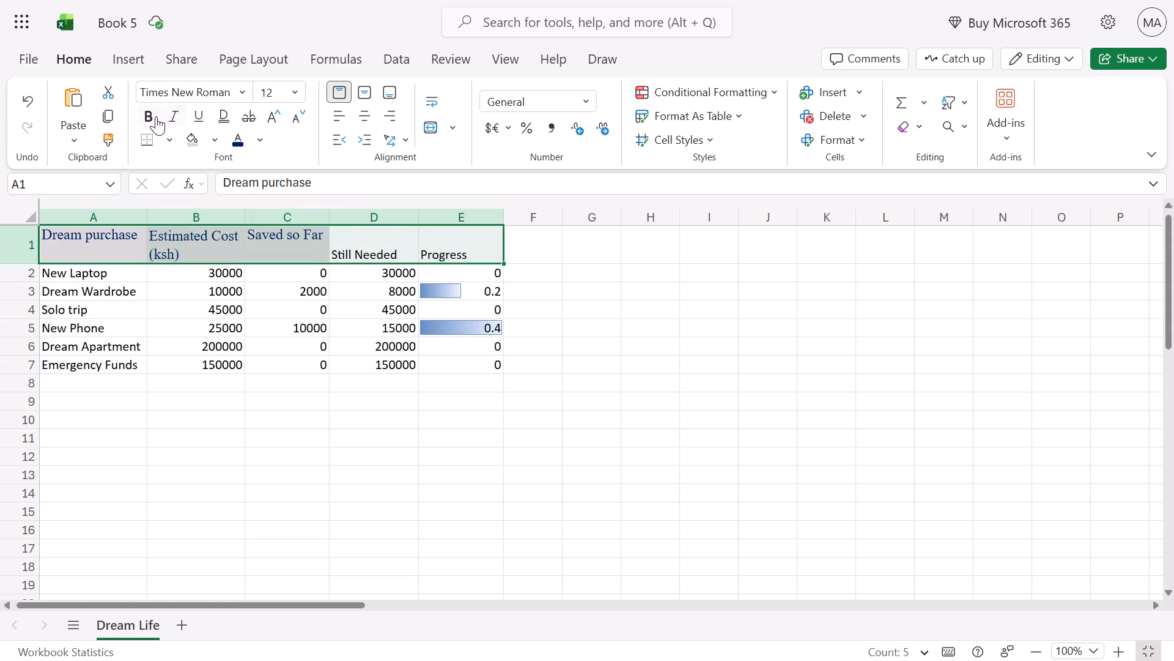
click(153, 116)
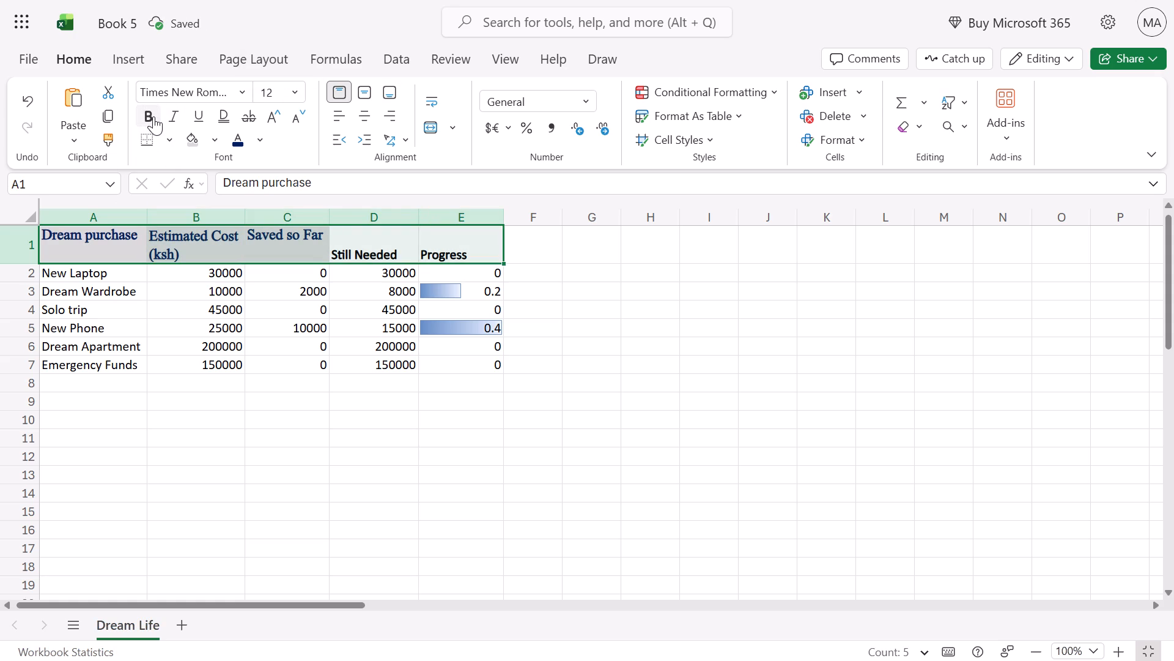
Fill the Still Needed and Progress header cells, D1:E1, with a light blue theme colour.
click(378, 255)
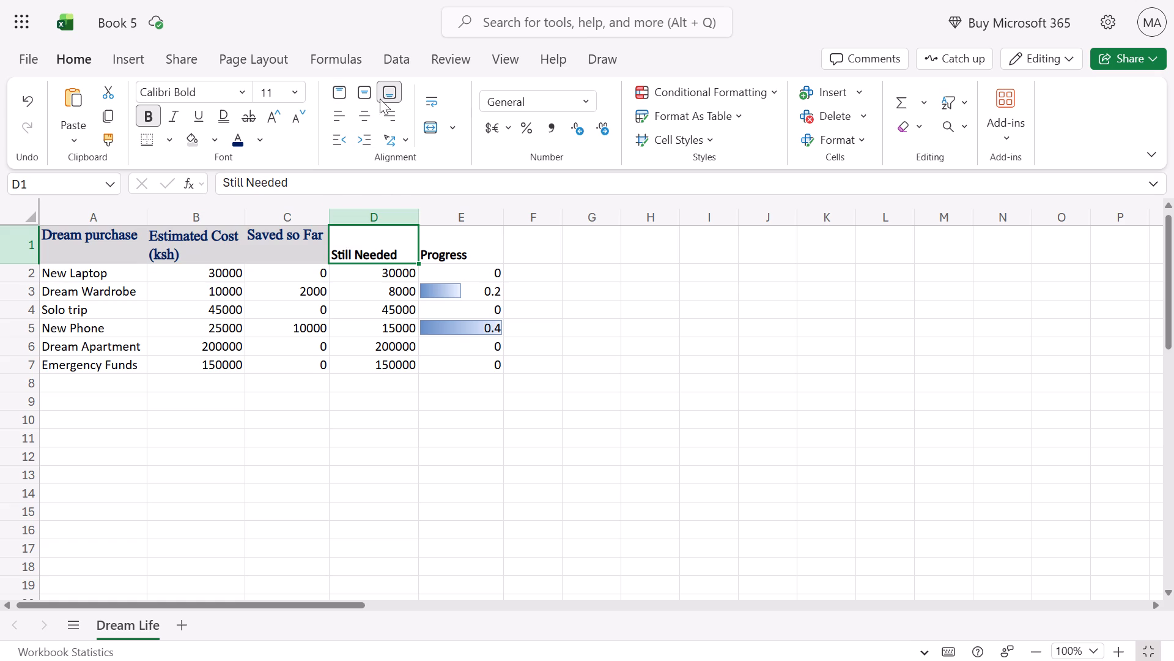
click(261, 143)
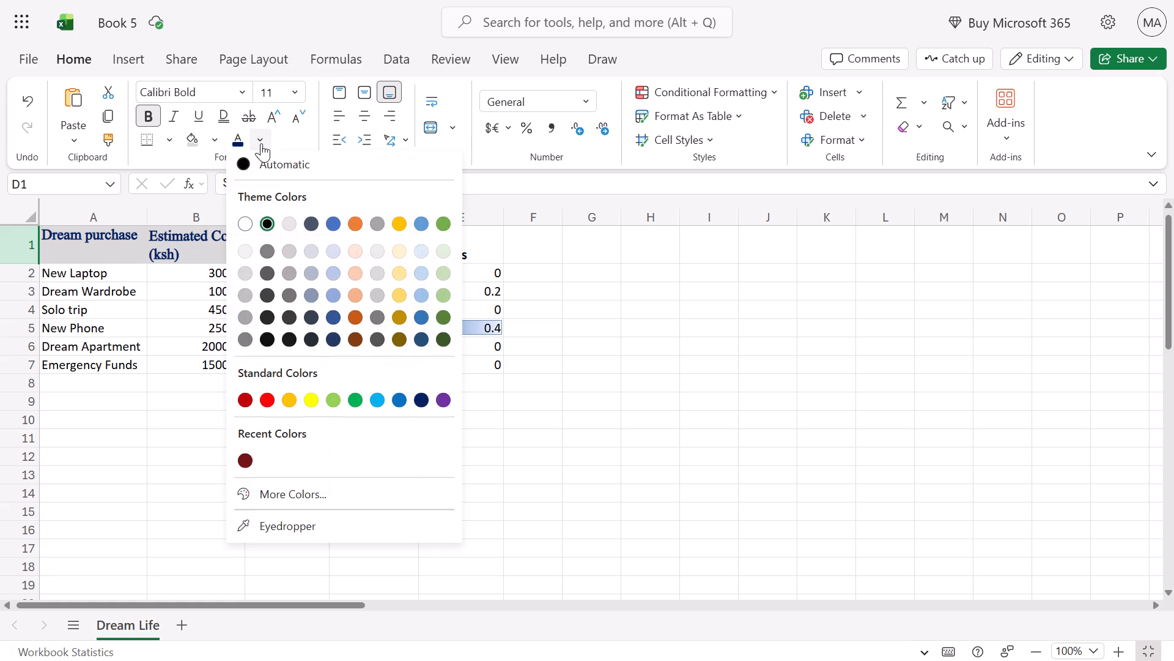
click(215, 133)
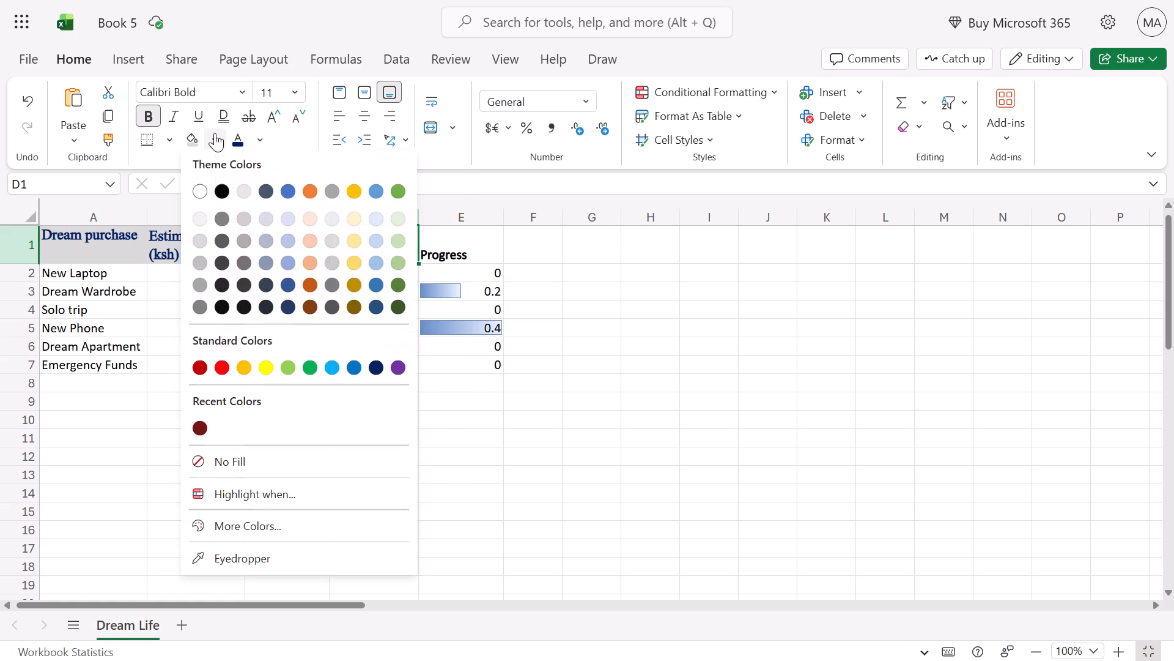
click(450, 230)
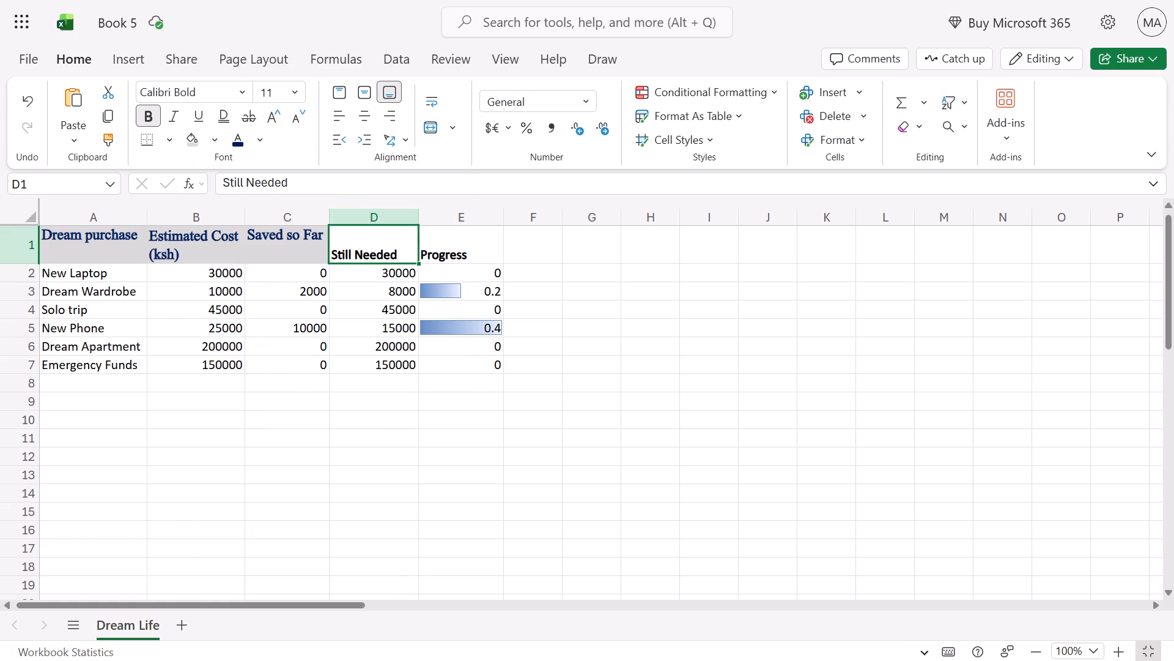
drag(391, 234, 436, 241)
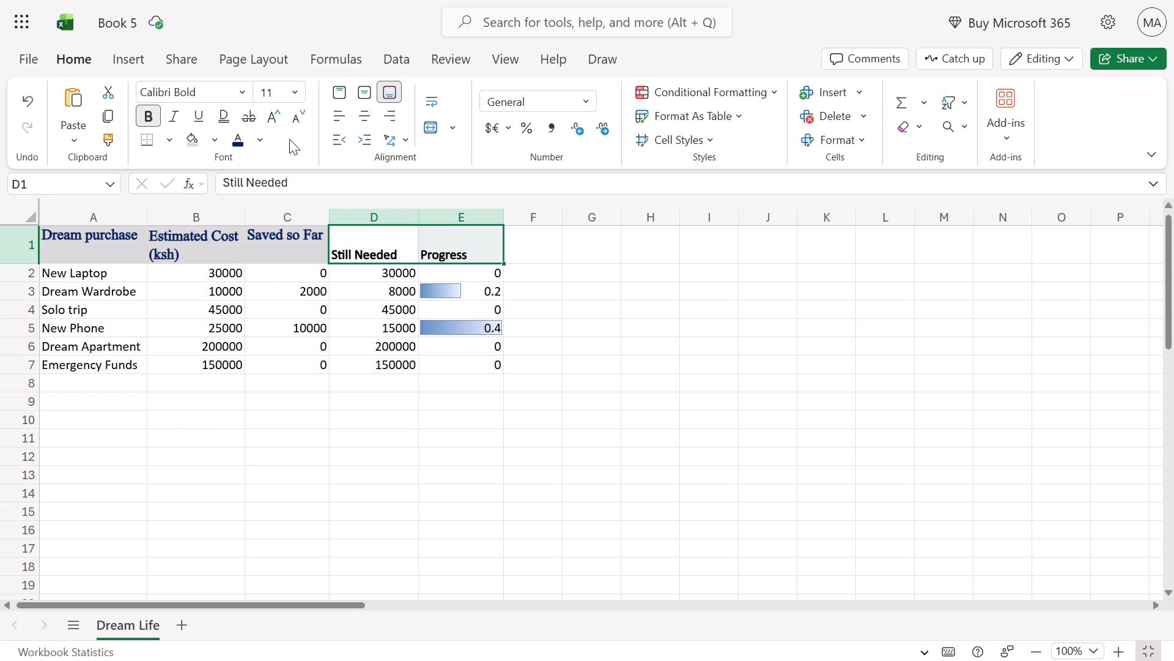
click(213, 138)
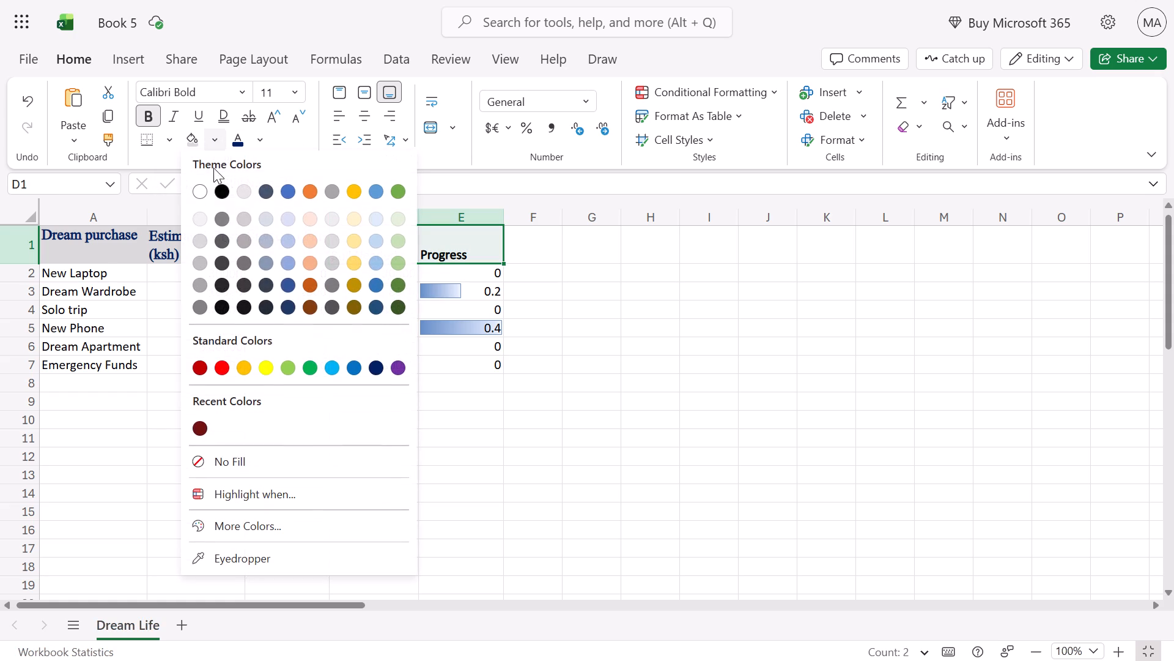
click(283, 218)
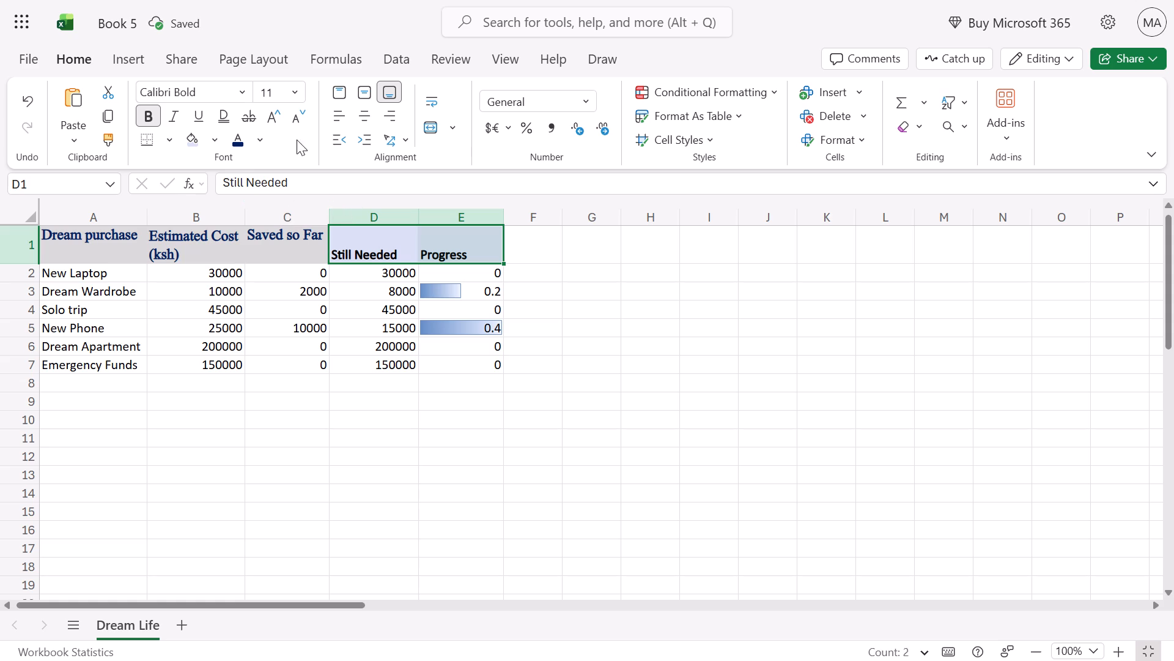
Set the font colour of the Still Needed header in D1 to standard red.
click(258, 144)
click(258, 144)
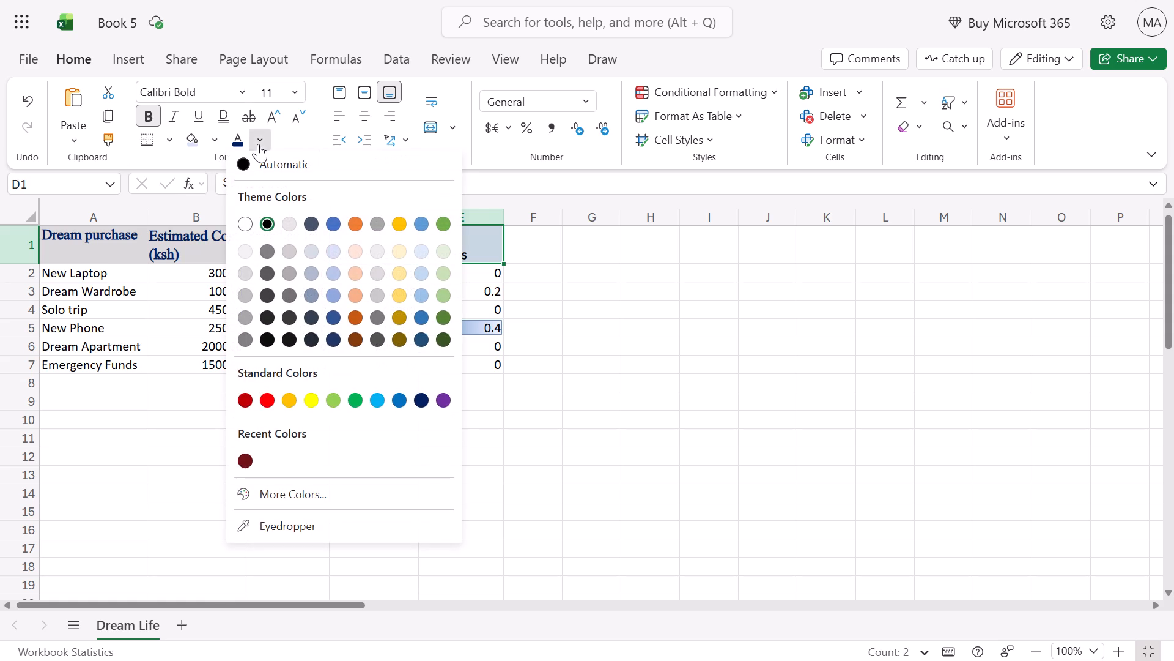
click(369, 251)
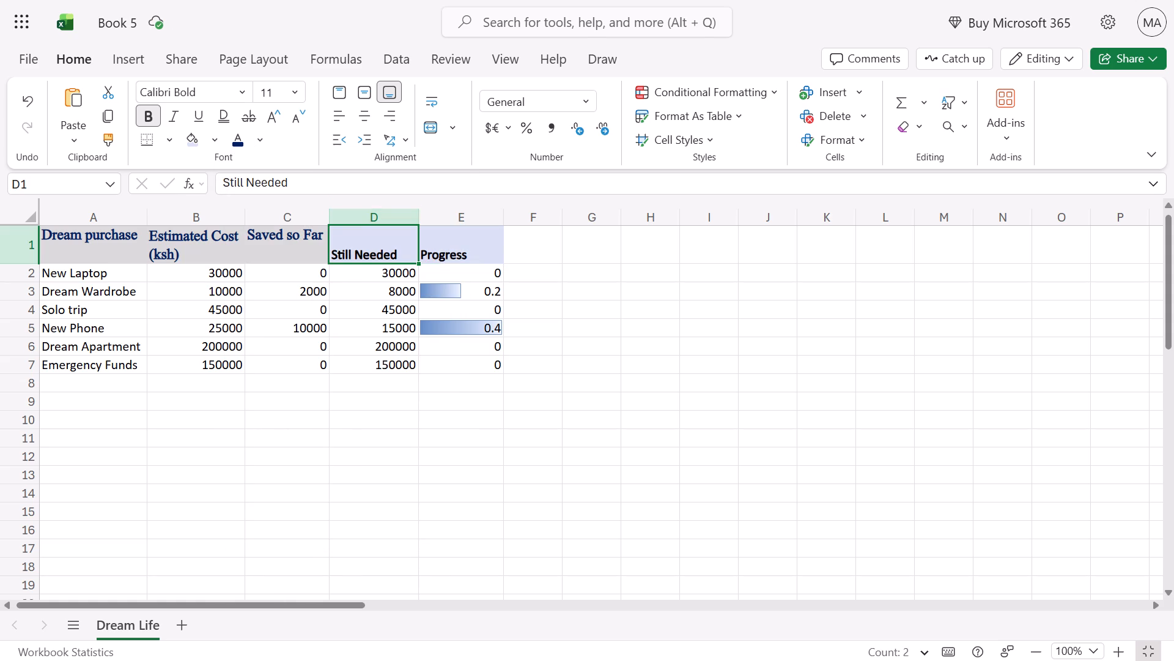
click(265, 144)
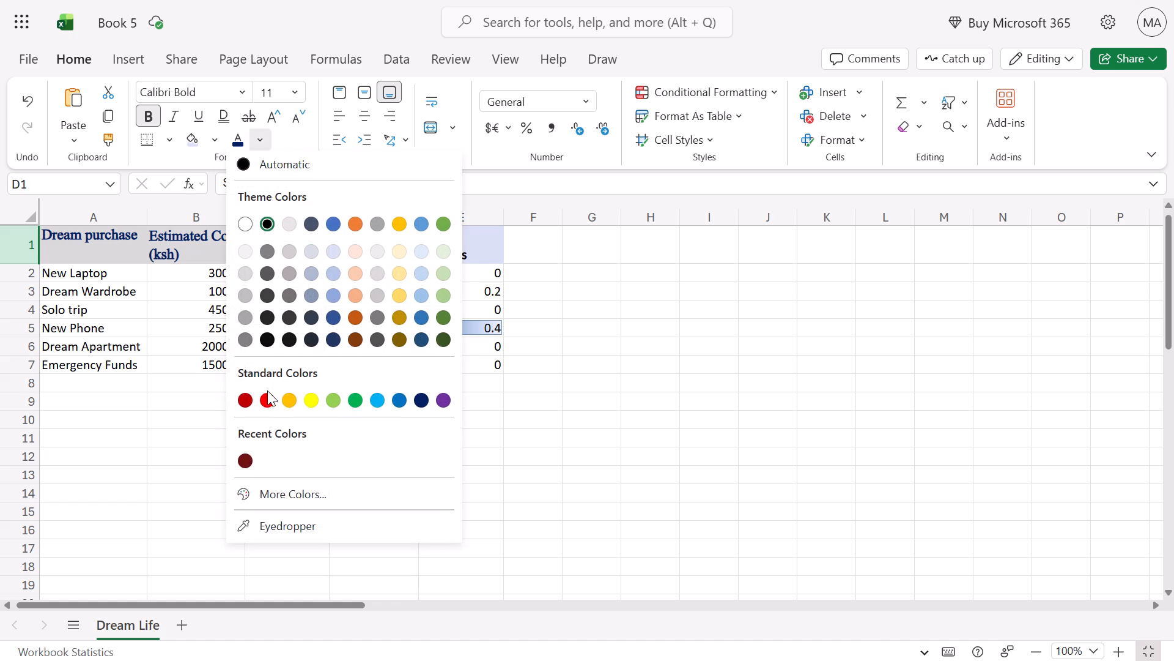
click(267, 398)
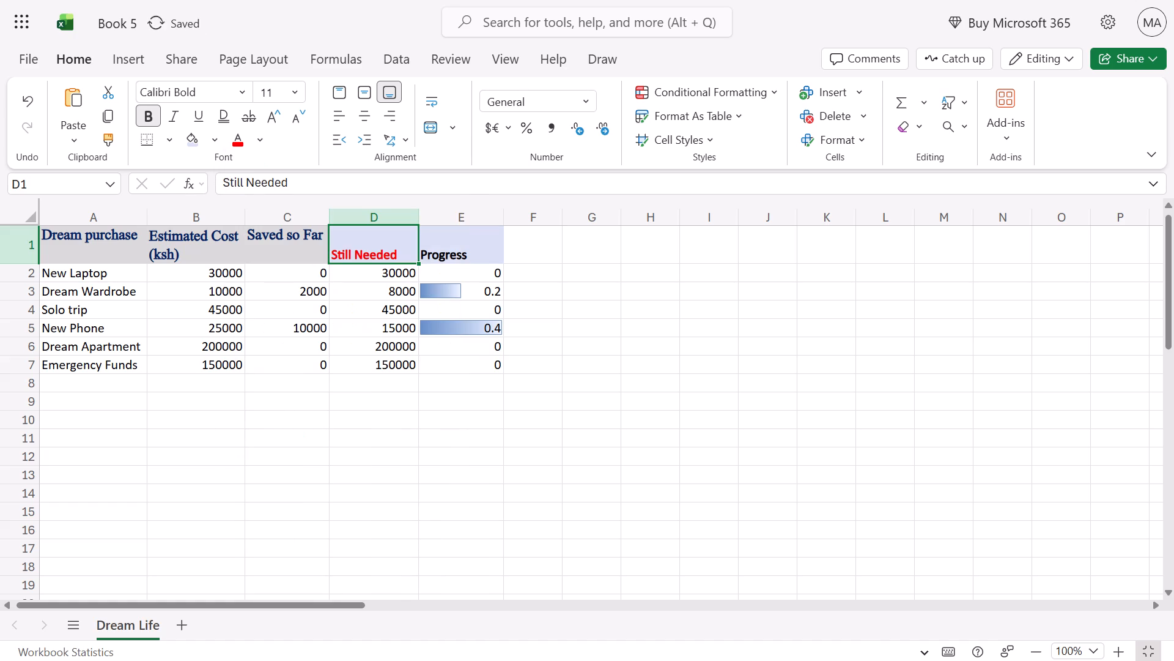
Set the font colour of the Progress header in E1 to standard green.
click(460, 240)
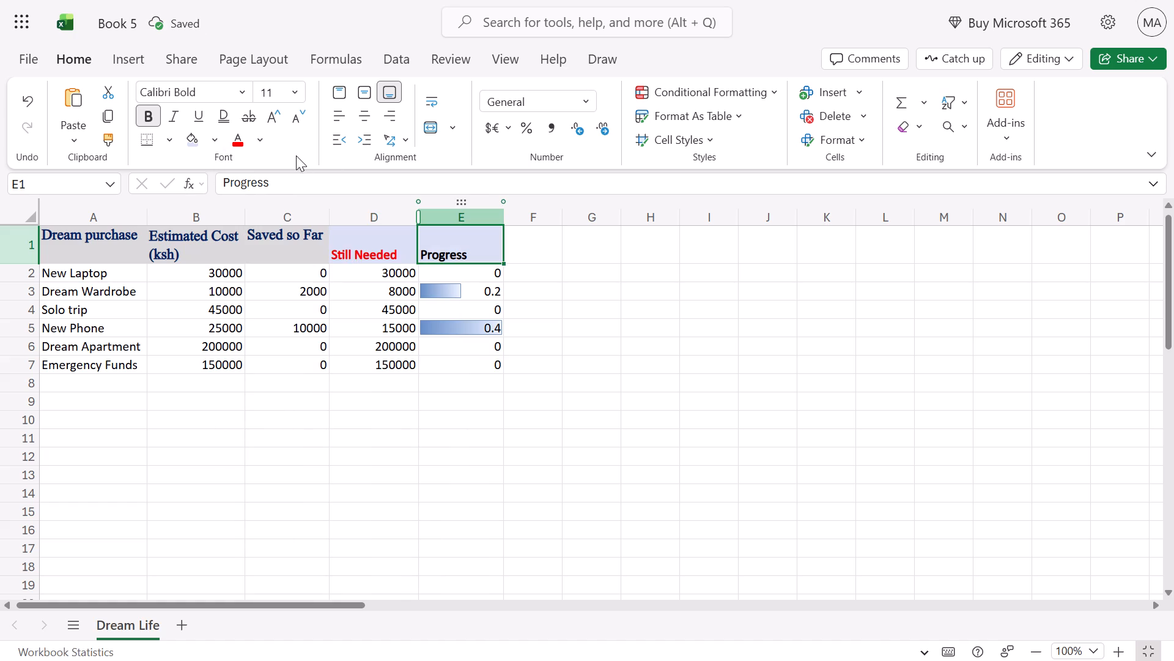
click(258, 141)
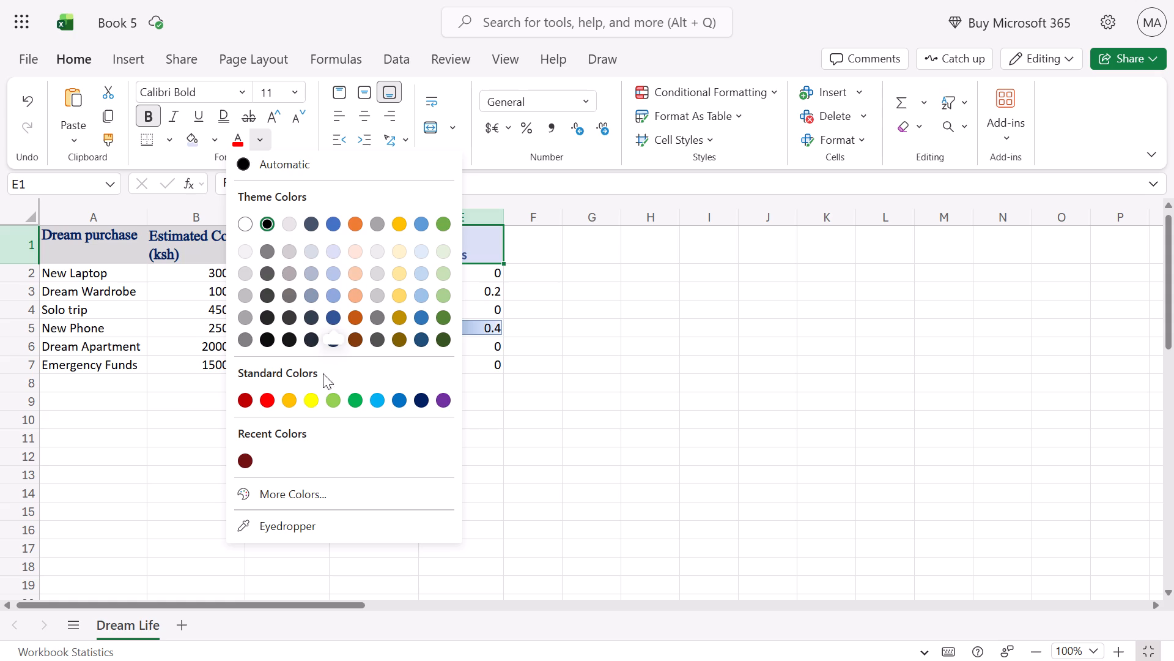
click(354, 402)
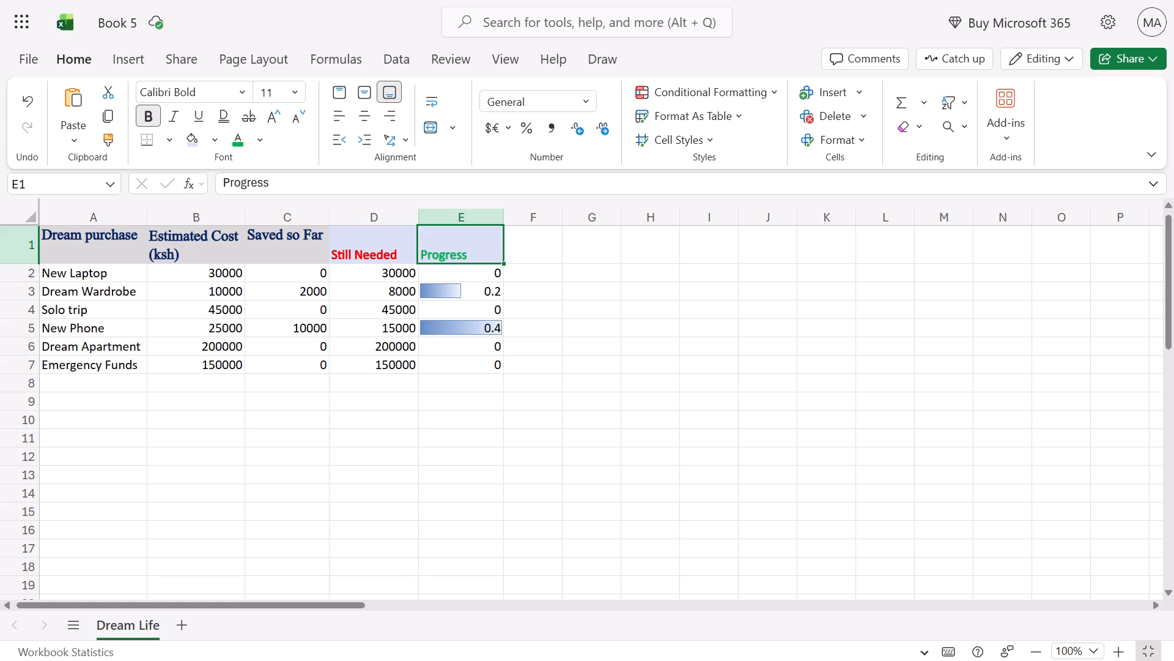
Update the Saved so Far amounts to 5500 for New Laptop, 4000 for Solo trip and 100000 for Emergency Funds.
click(286, 276)
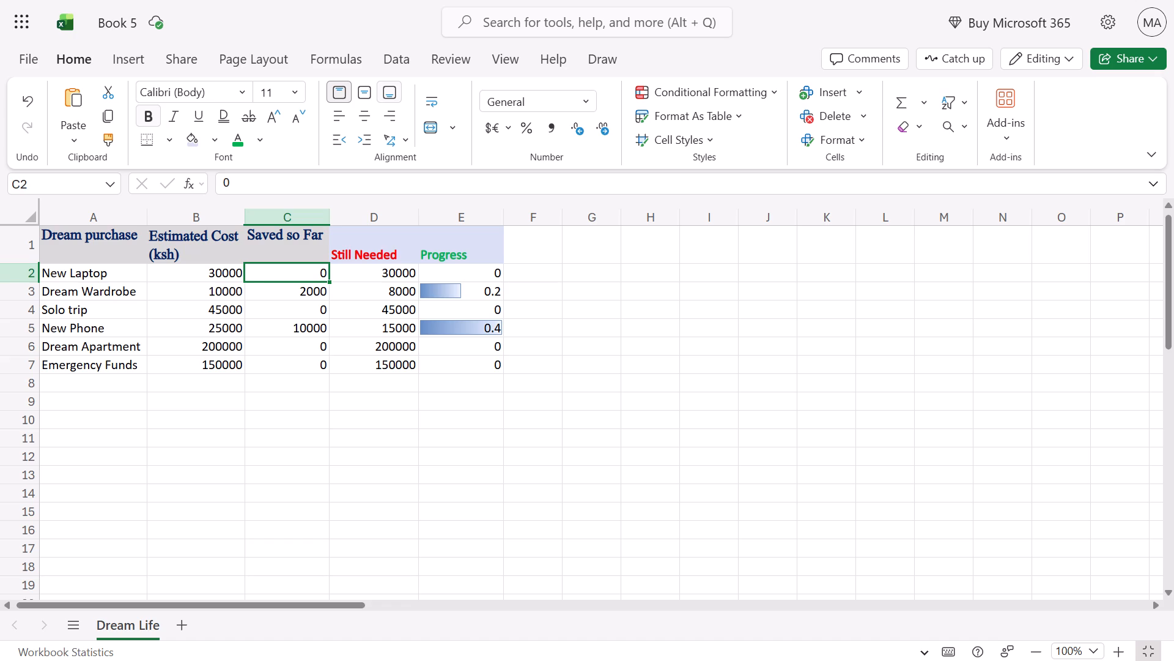
key(5)
key(5)
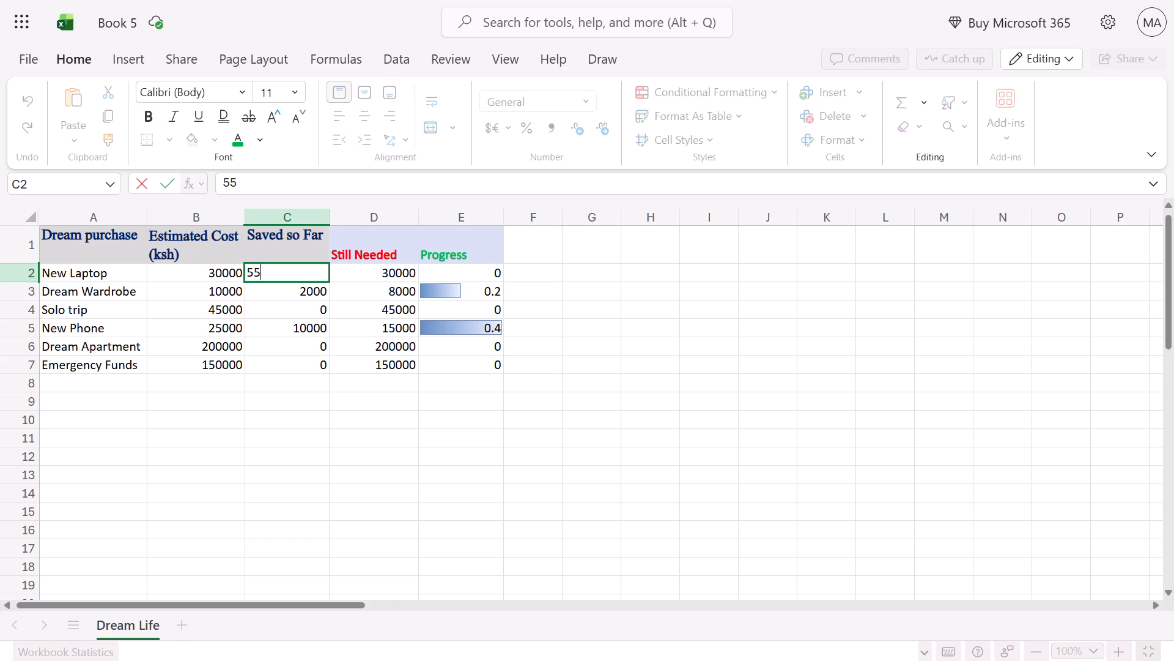
text(00)
key(Return)
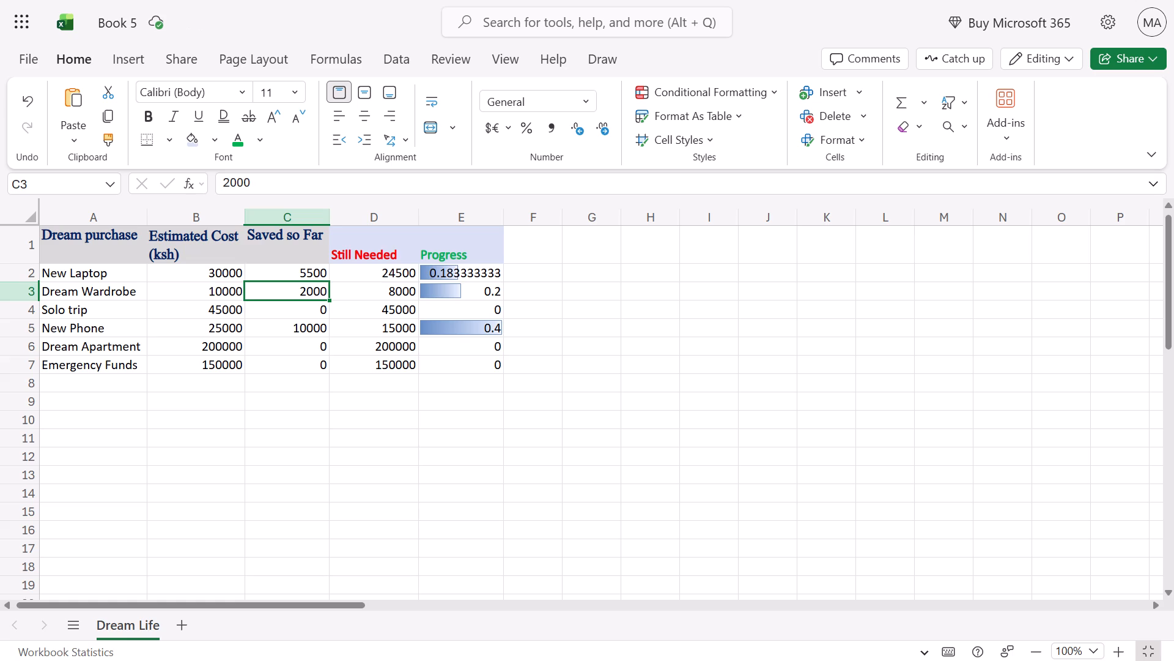
click(289, 312)
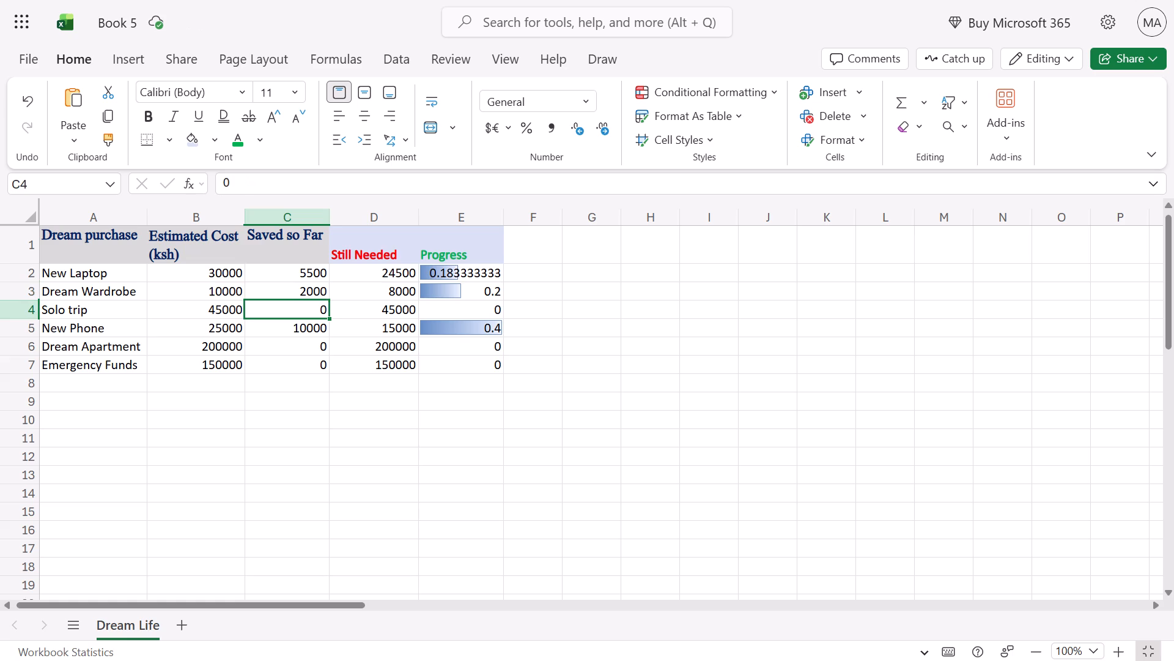
text(4000)
key(Return)
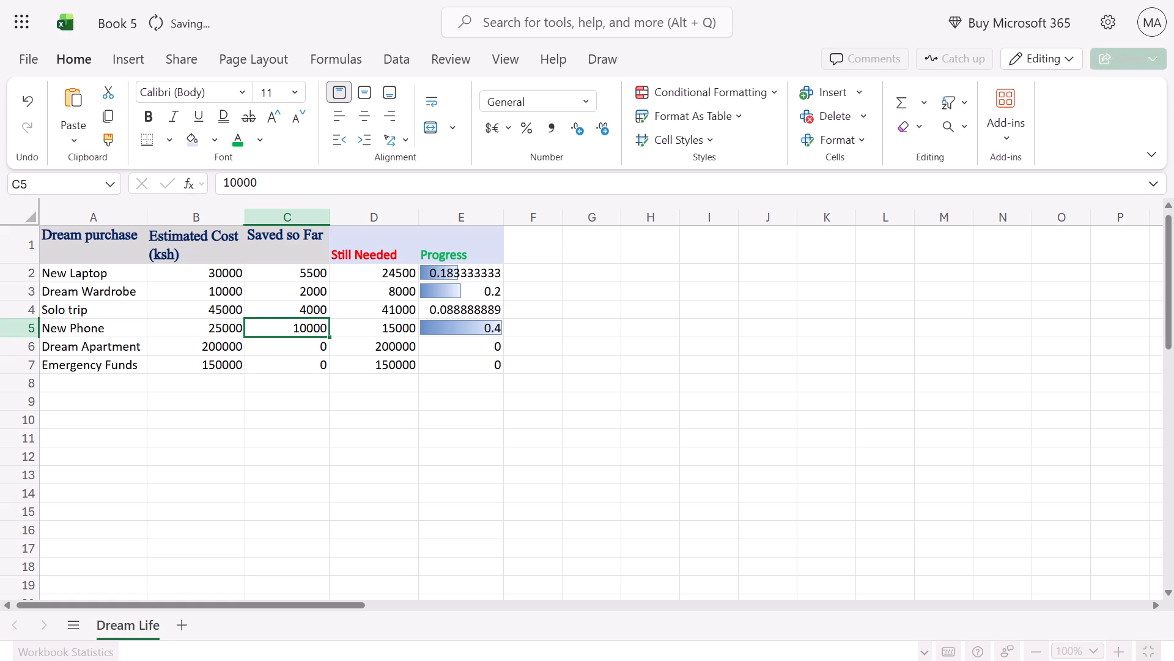
click(294, 365)
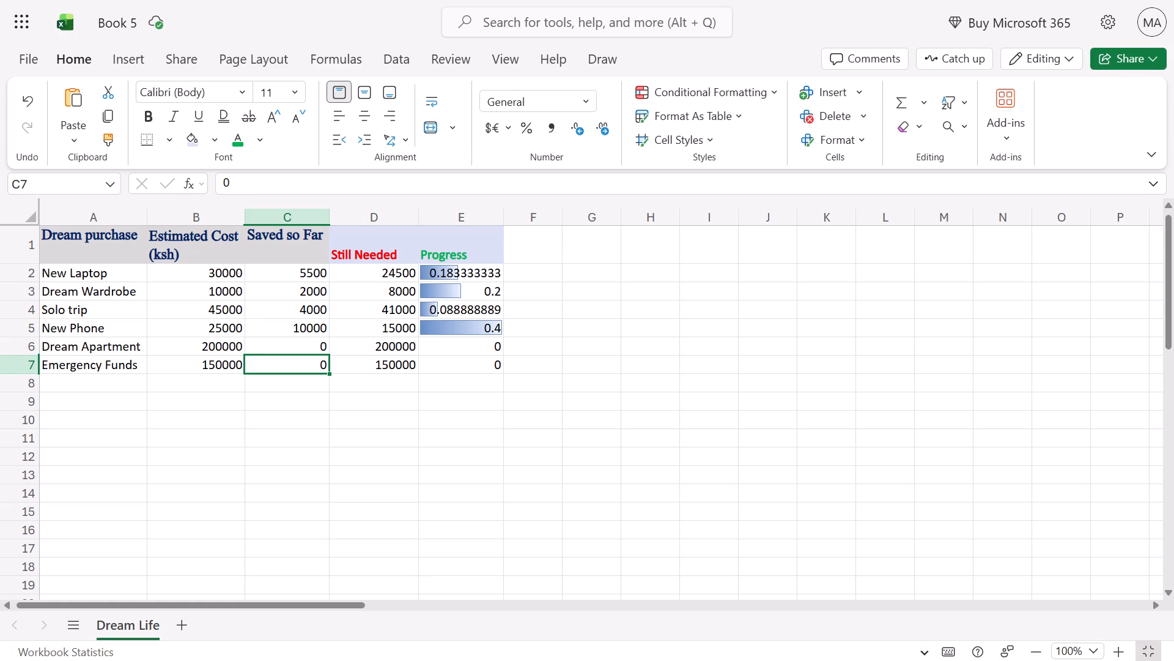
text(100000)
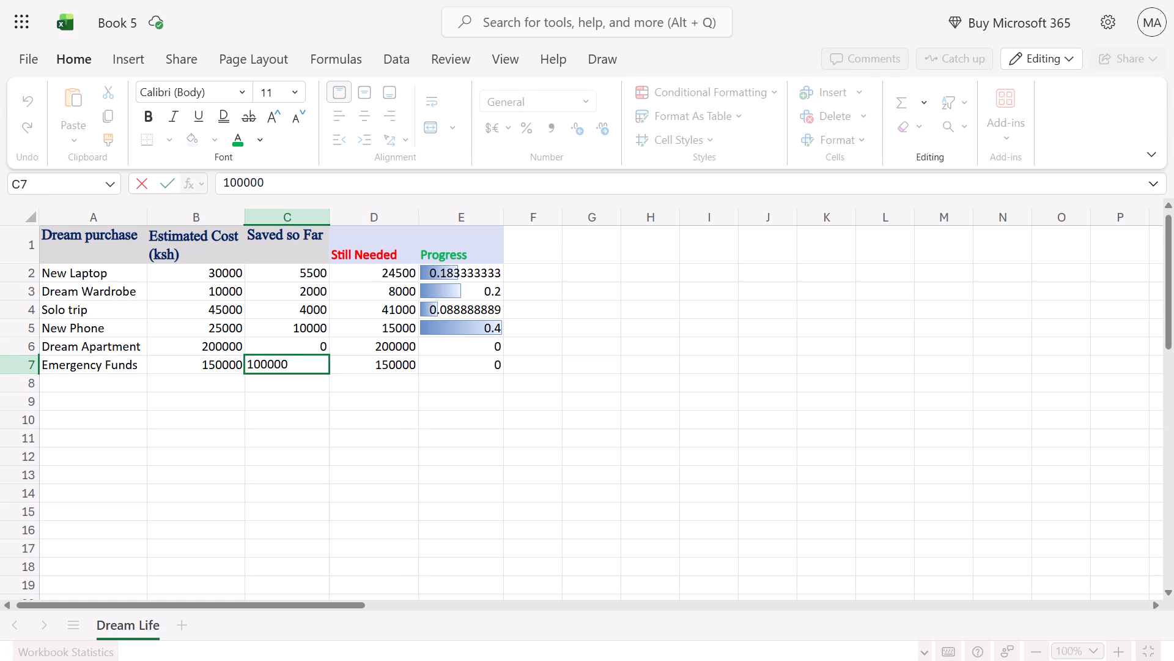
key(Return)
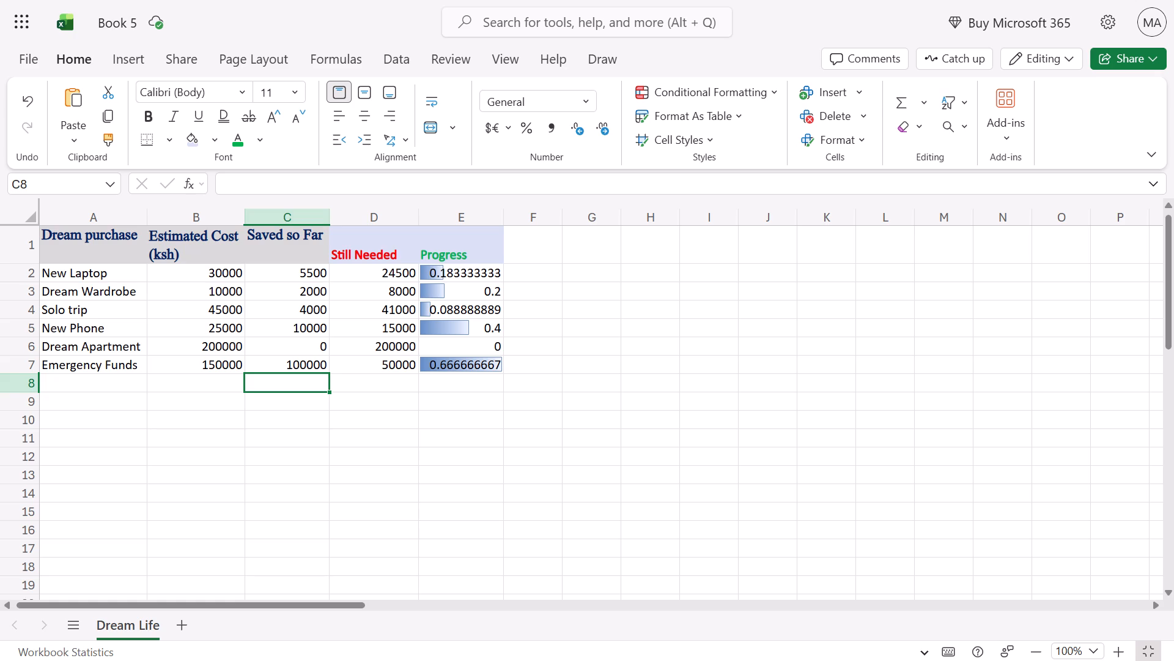
Apply all borders to the whole budget table, A1:E7.
scroll(294, 365, down, 1)
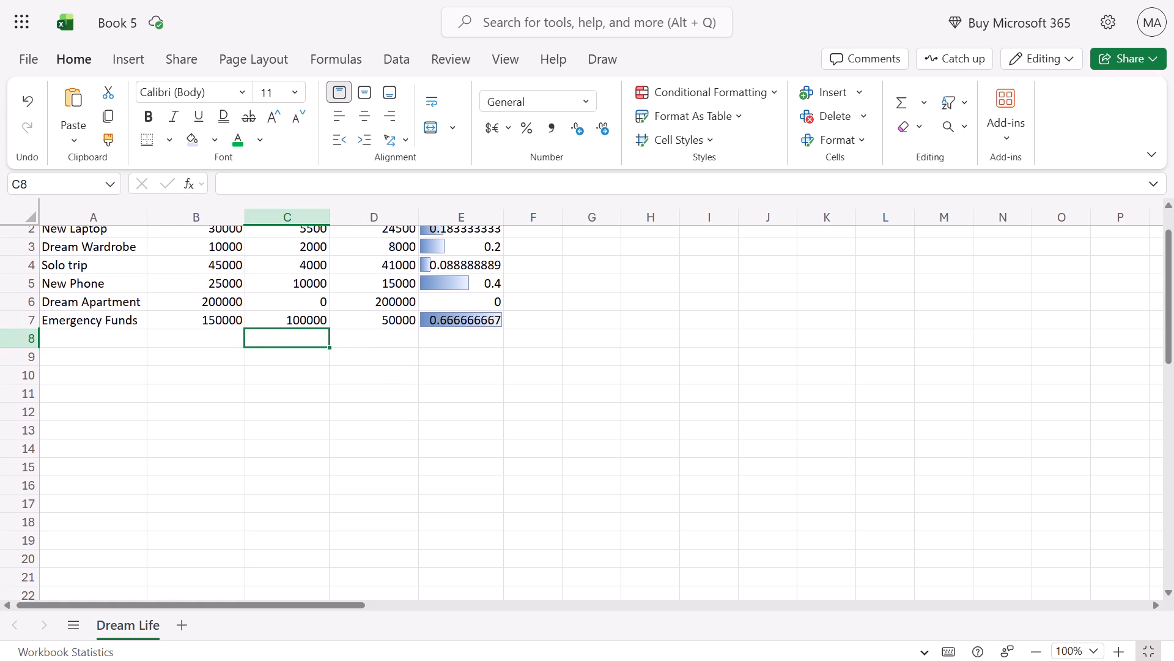
scroll(294, 365, down, 1)
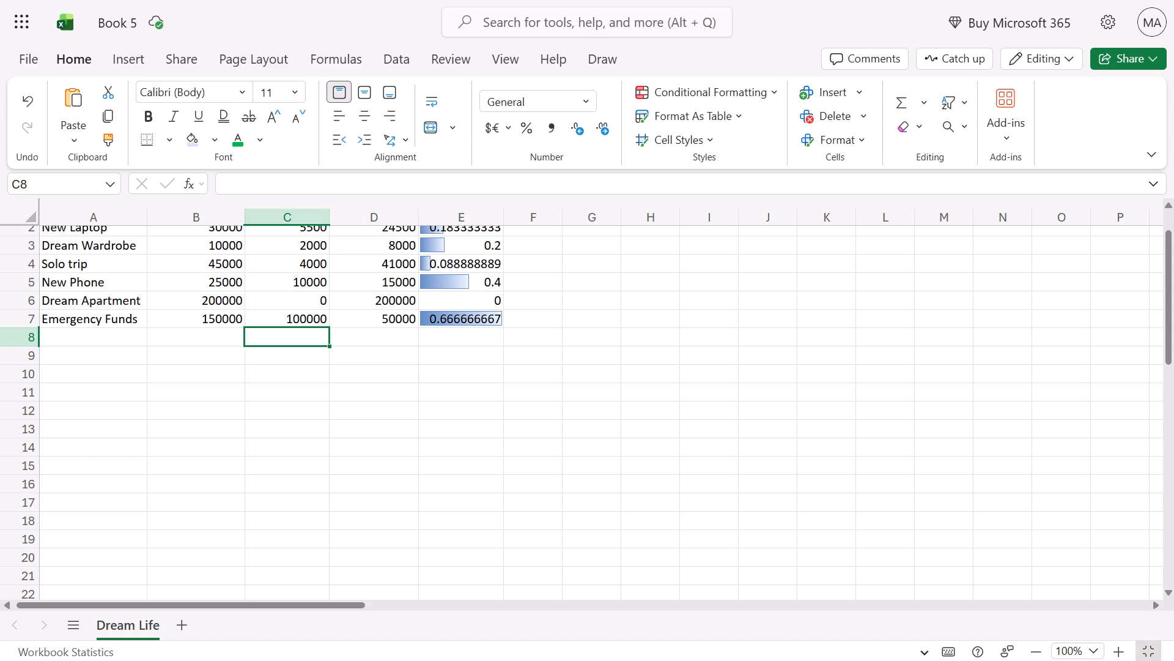
scroll(294, 365, up, 1)
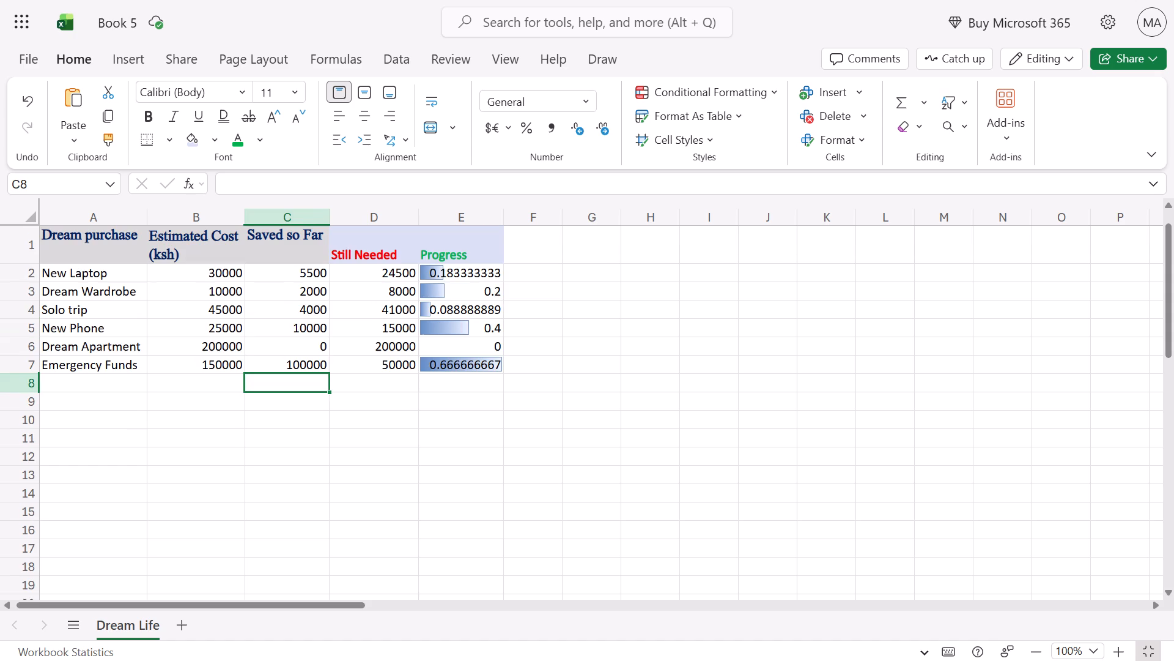
scroll(294, 365, up, 1)
click(92, 237)
drag(92, 237, 465, 360)
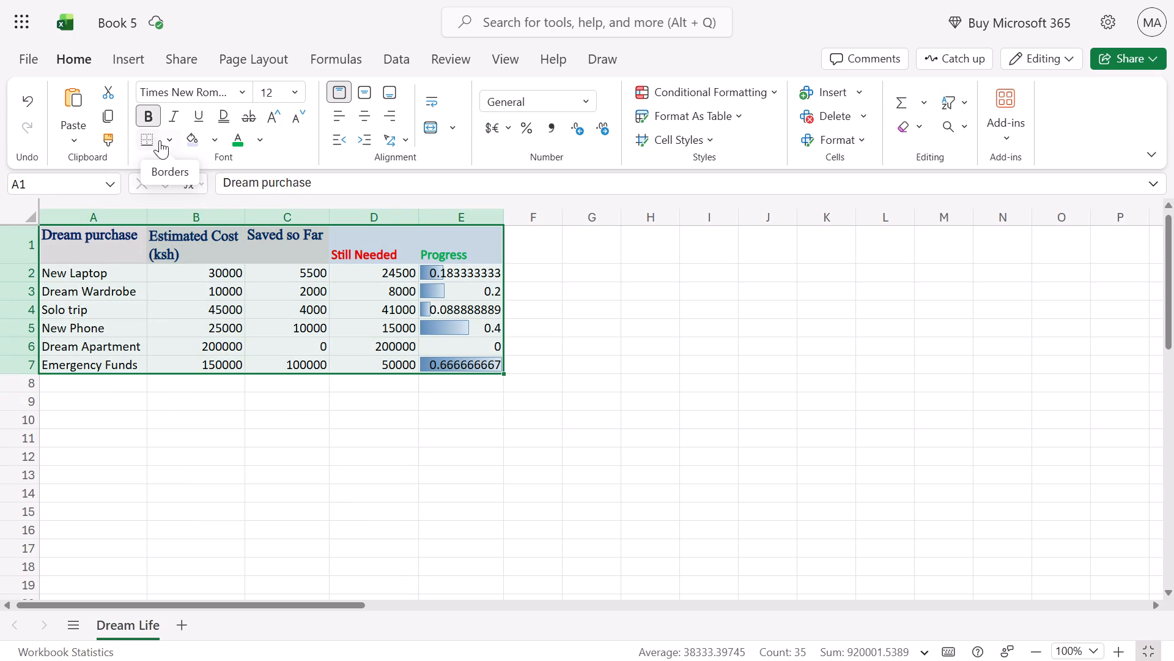
click(162, 140)
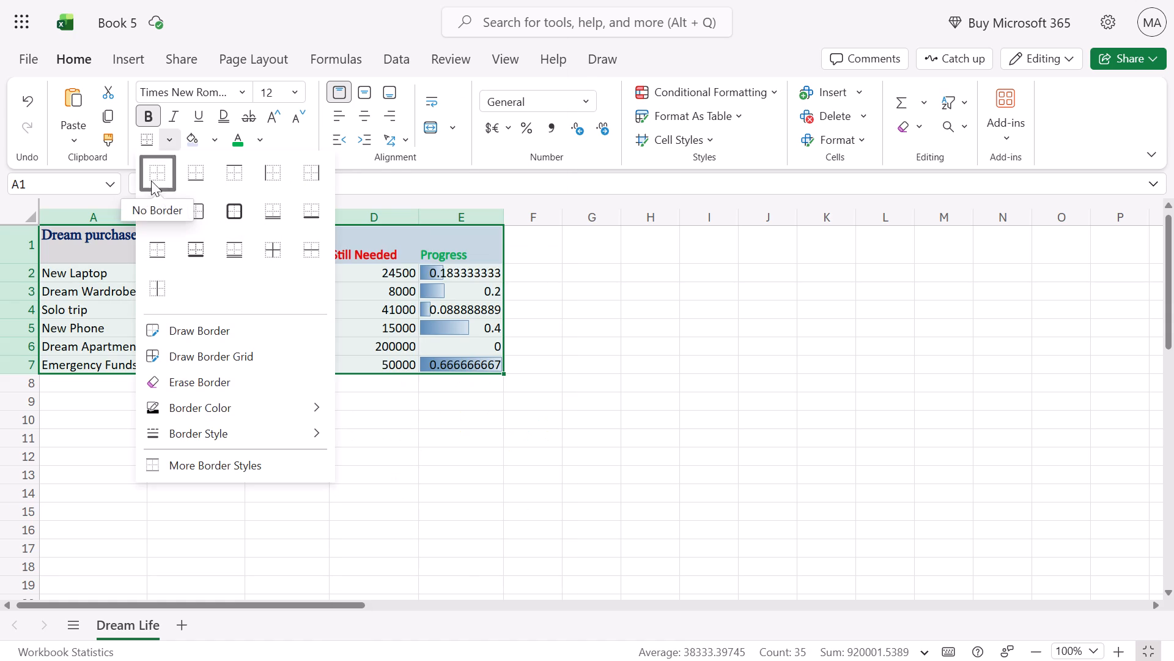
click(159, 212)
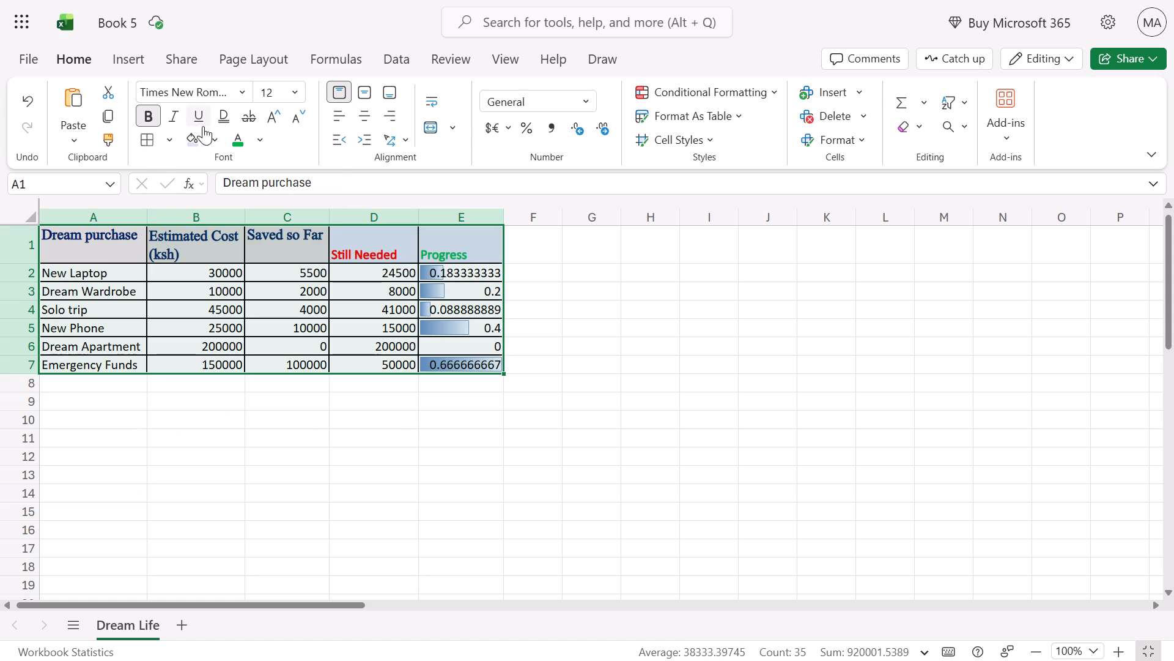
click(146, 151)
click(151, 418)
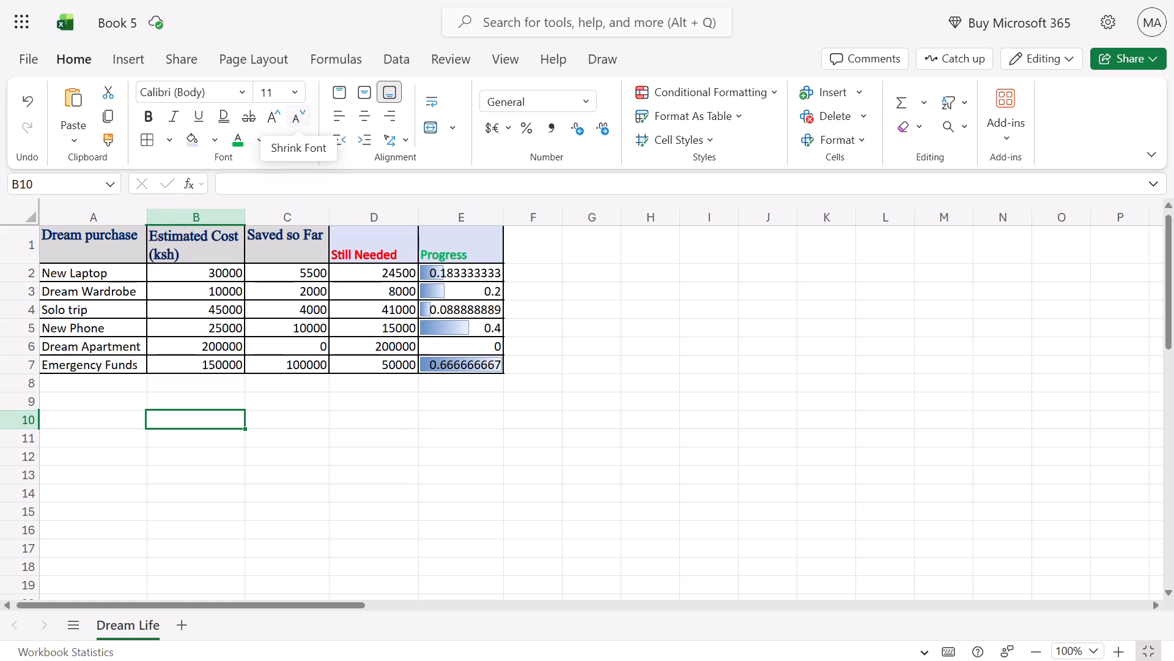
Add filters to the table's header row, A1:E1.
key(ctrl+shift+l)
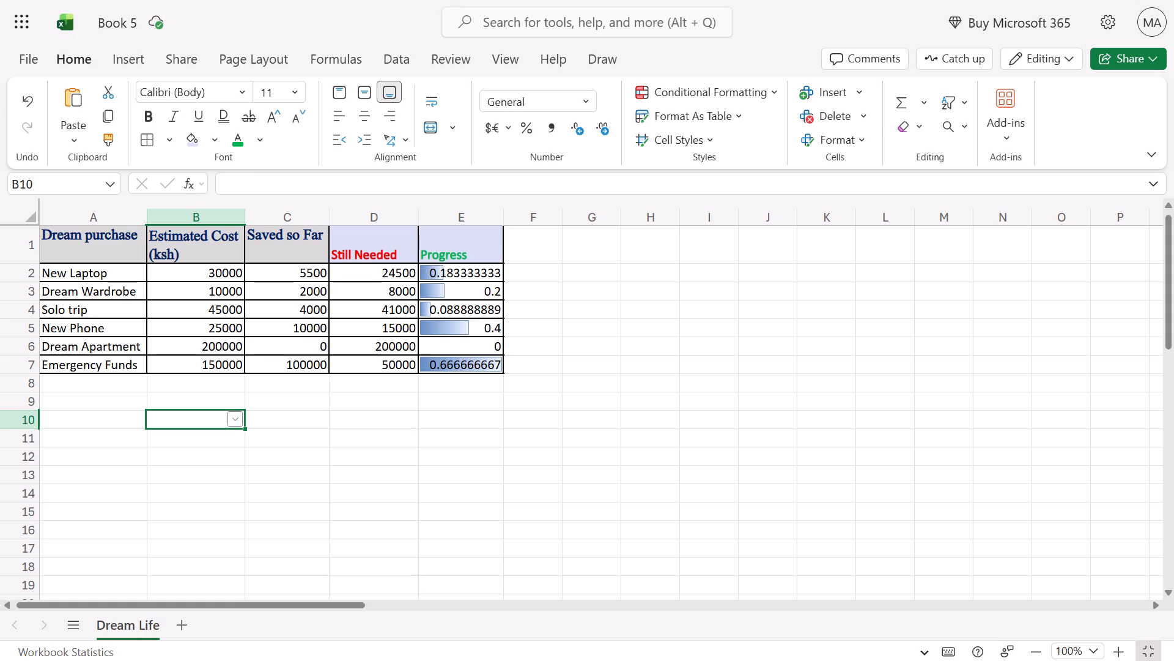
key(ctrl+shift+l)
click(83, 242)
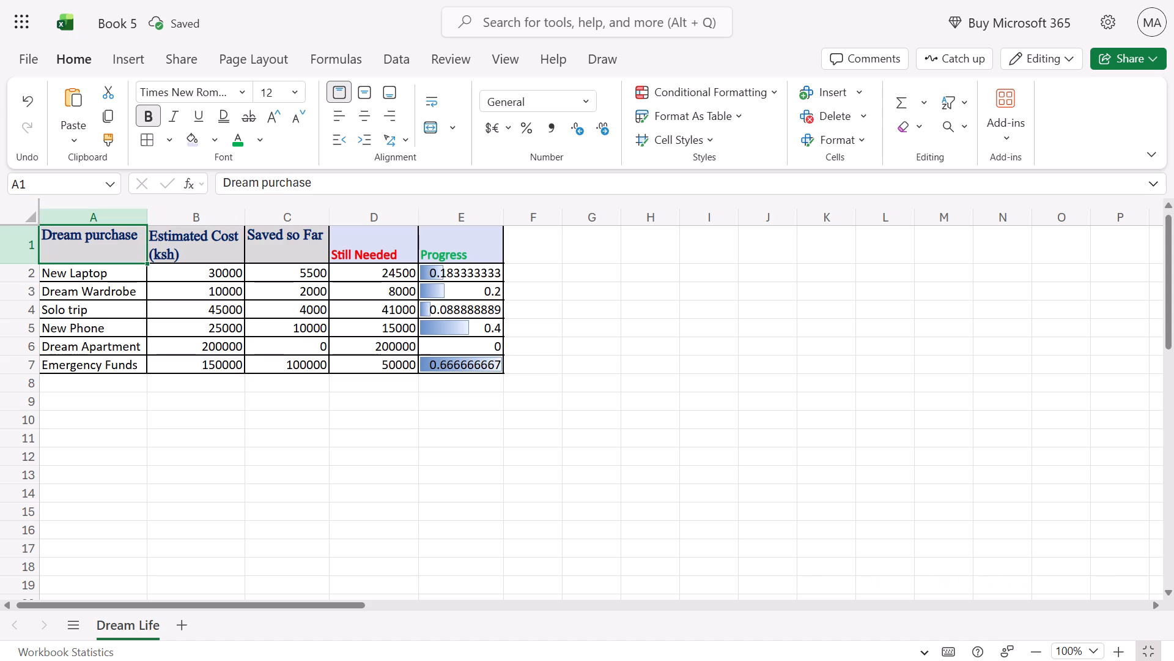
click(83, 242)
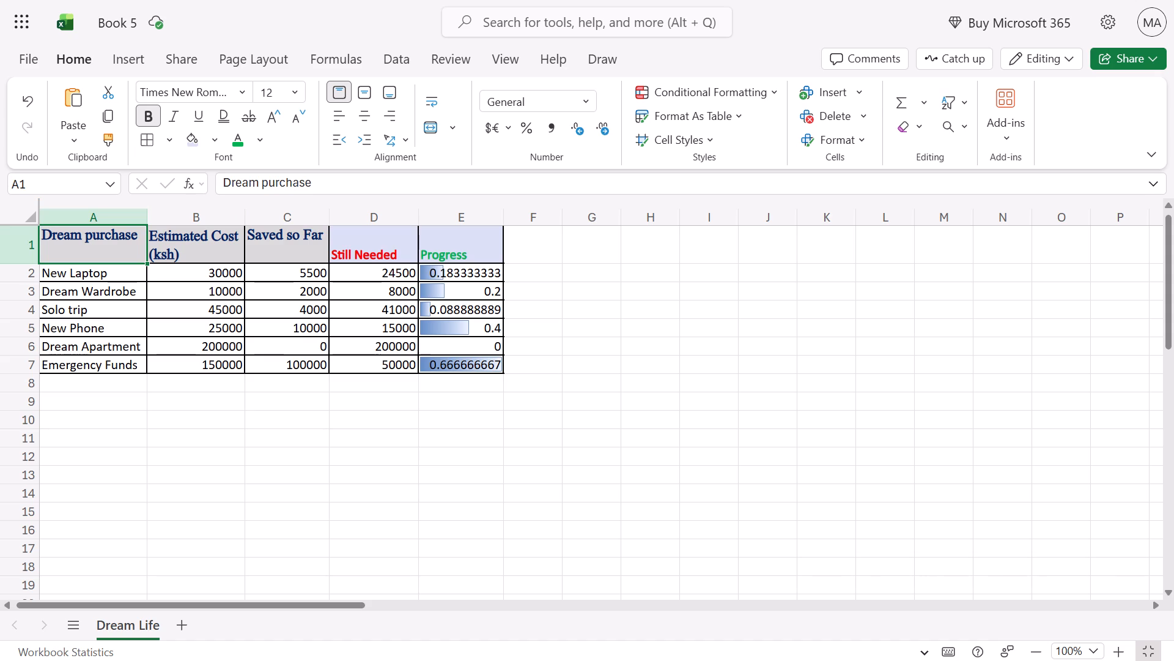
click(94, 294)
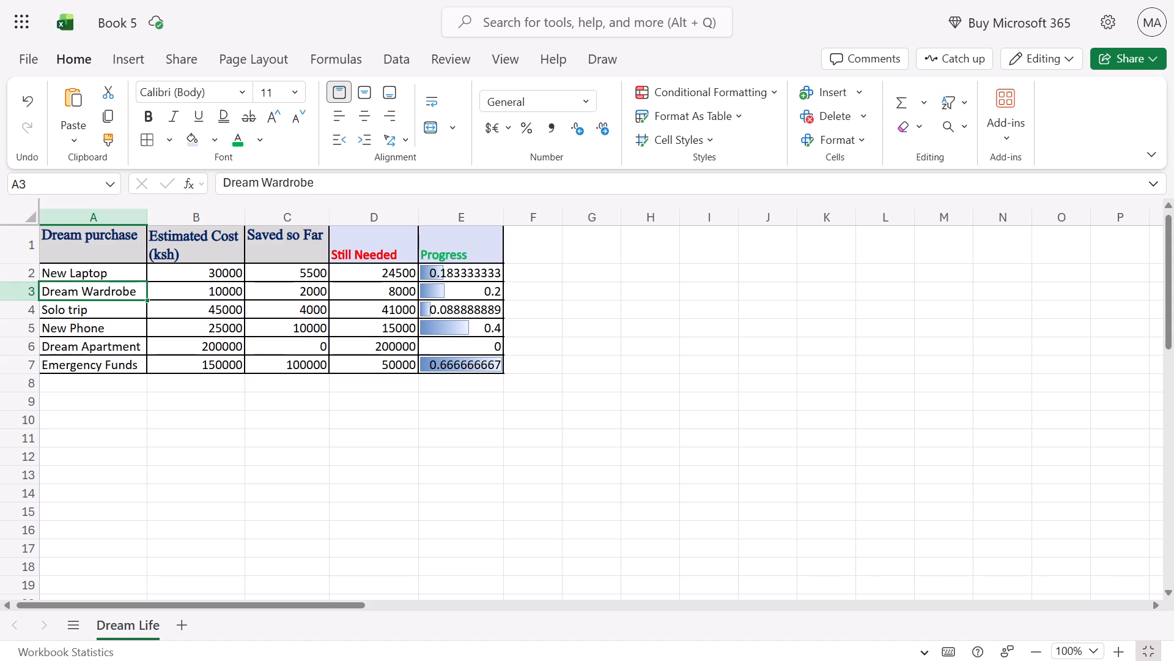
key(ctrl+shift+l)
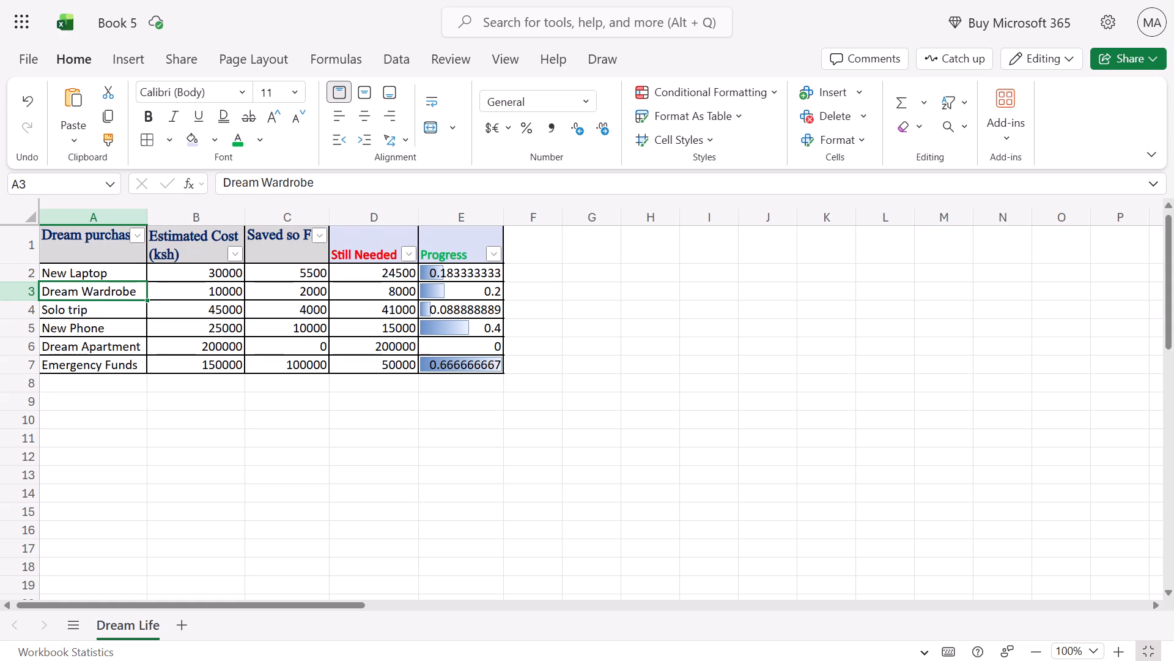
click(94, 294)
Total the Still Needed column in D8 with =SUM(D2:D7).
click(362, 381)
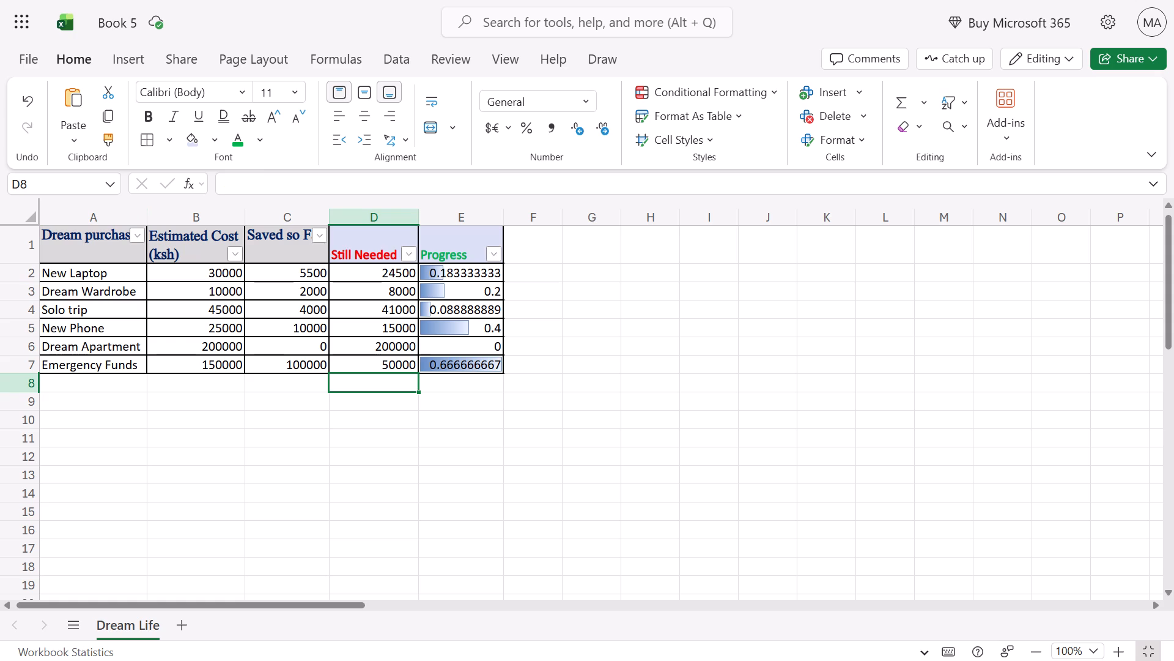
key(alt+equal)
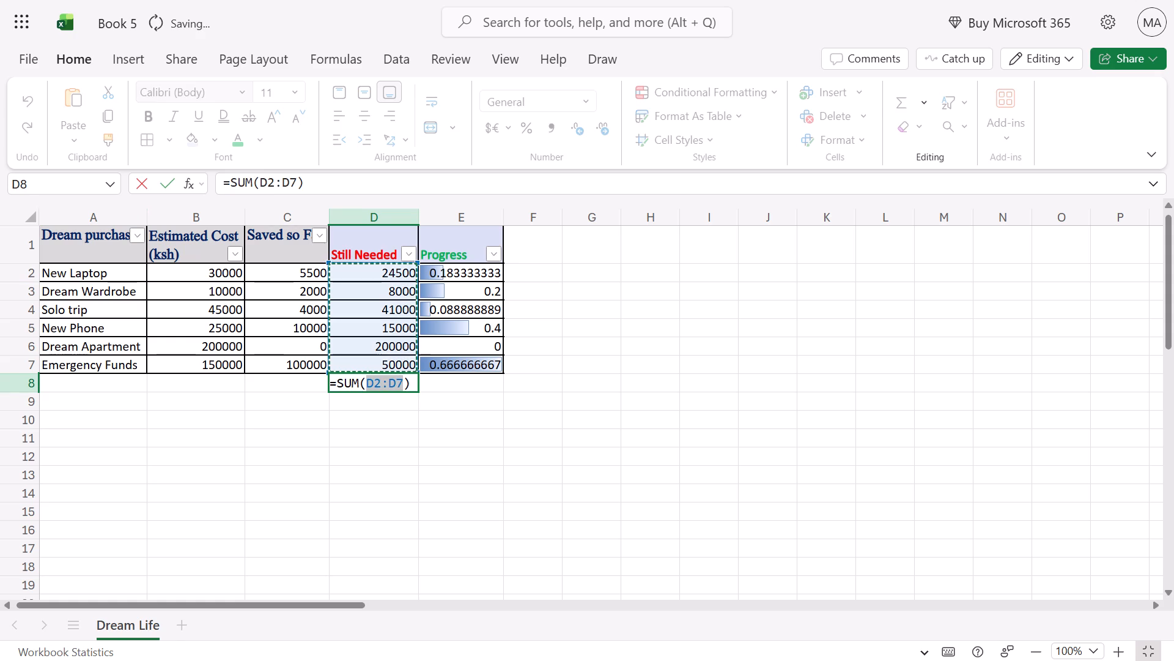
key(Return)
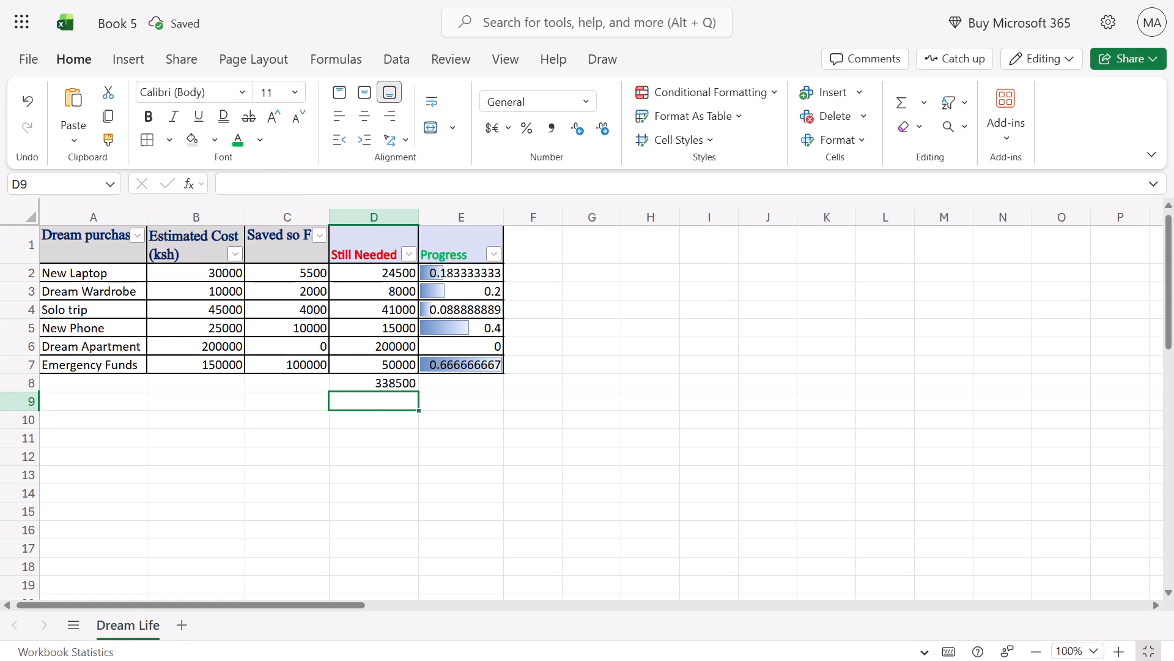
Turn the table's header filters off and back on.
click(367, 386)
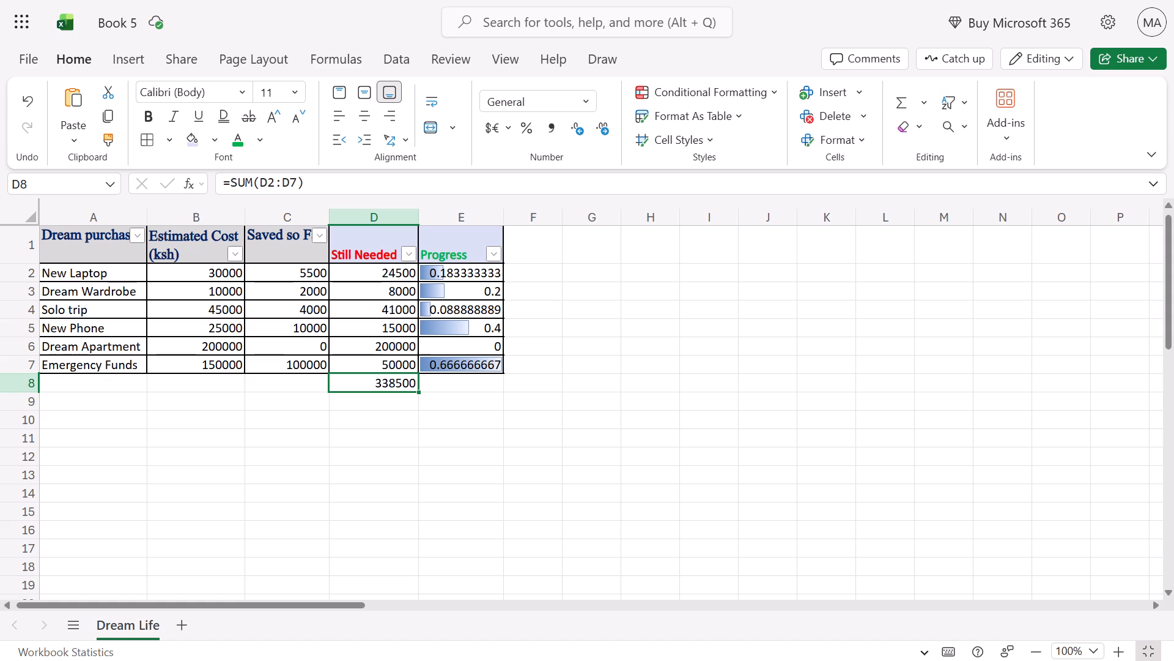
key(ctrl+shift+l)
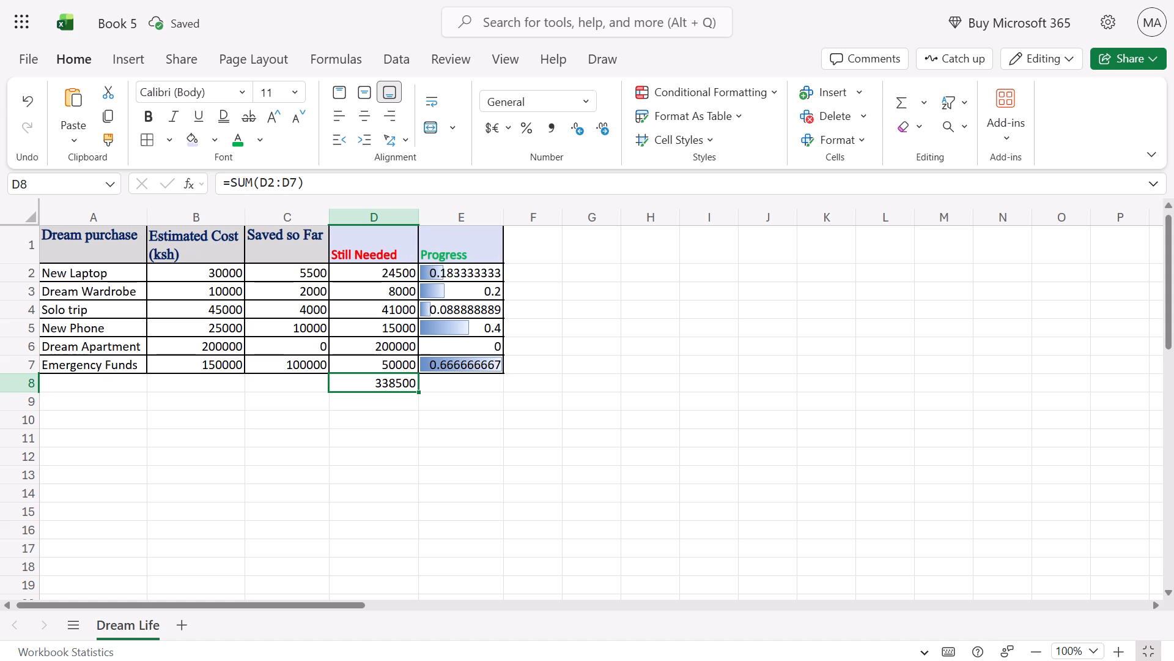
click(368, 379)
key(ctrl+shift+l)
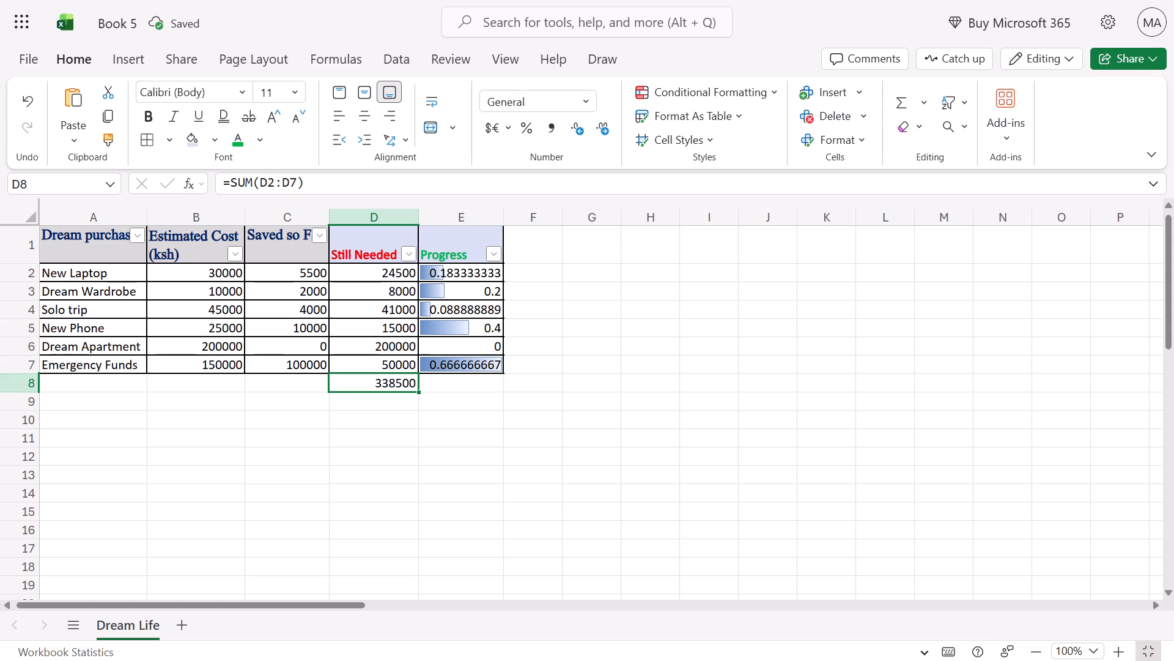
Check the sort and filter options for the Still Needed column, leaving them unapplied.
click(408, 255)
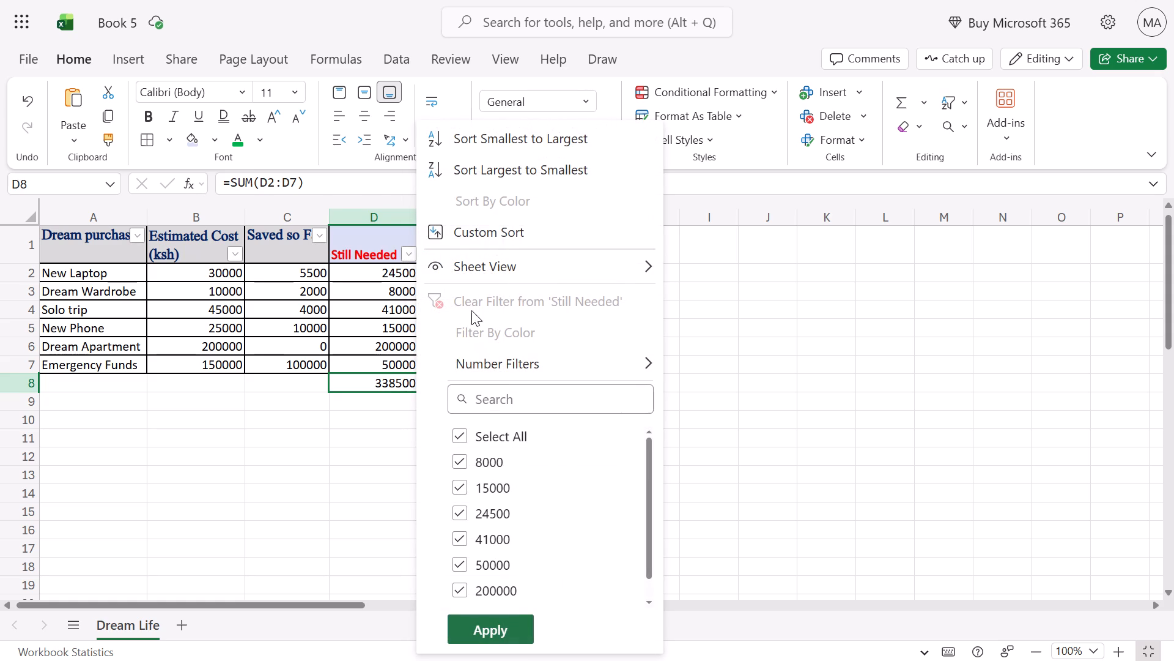
click(319, 422)
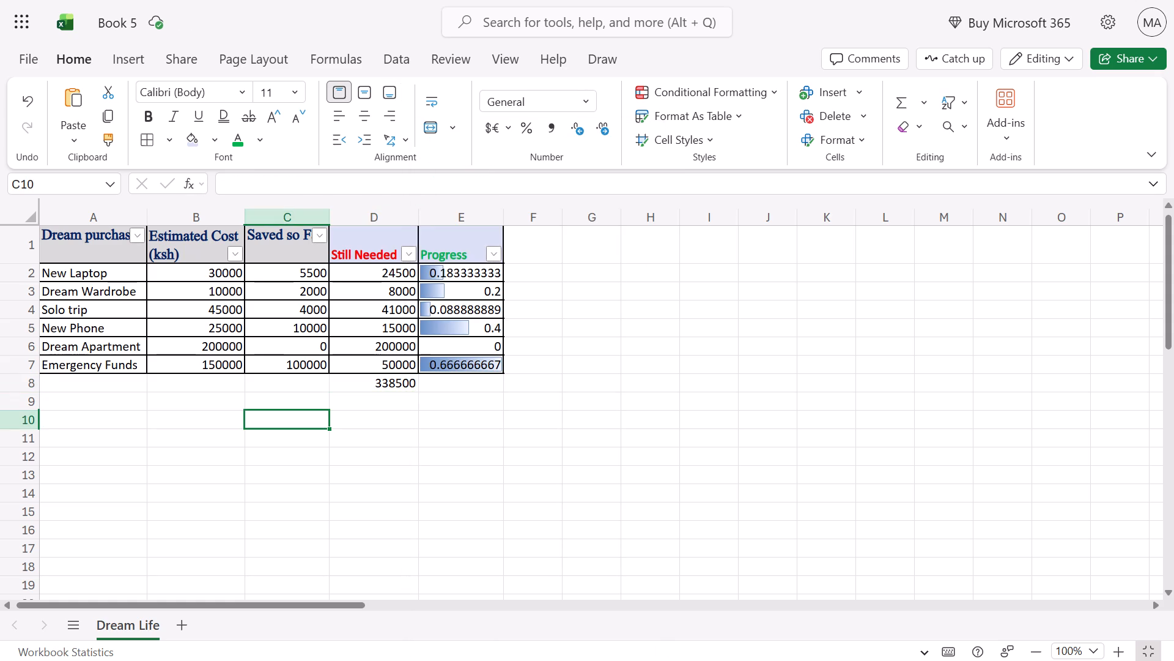
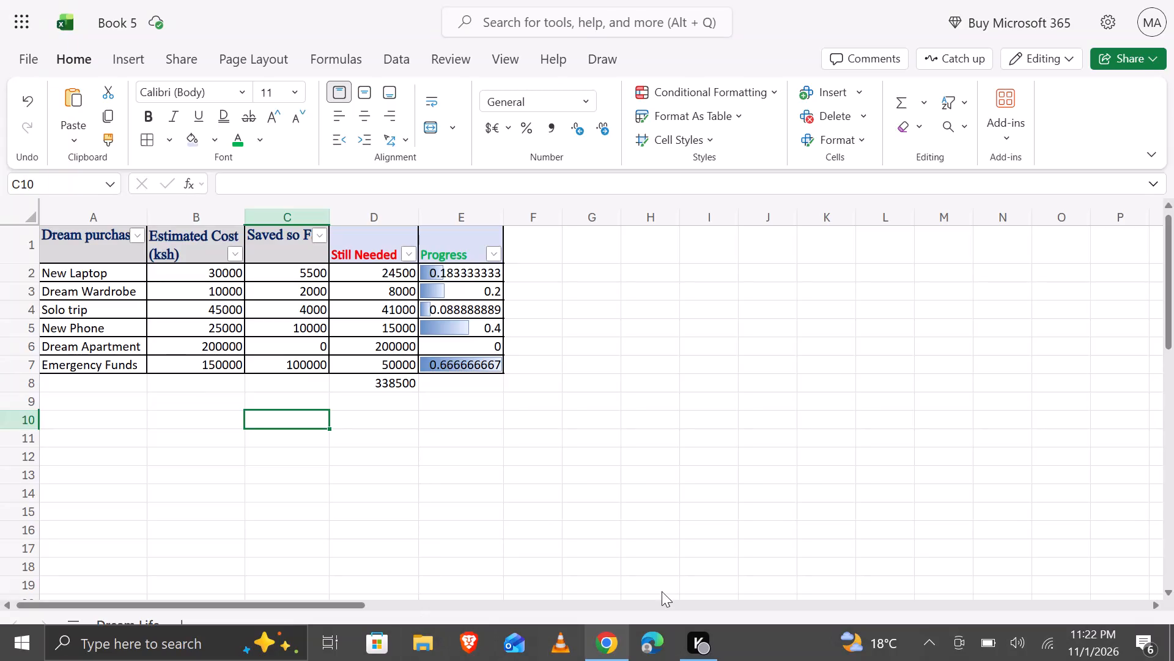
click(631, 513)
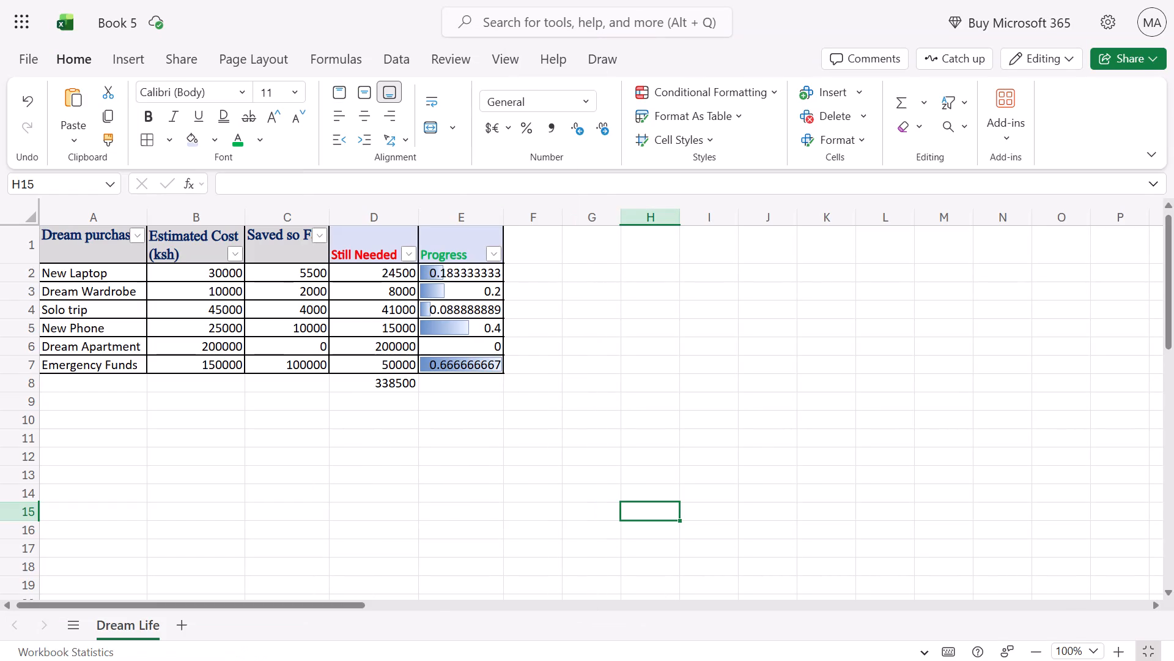